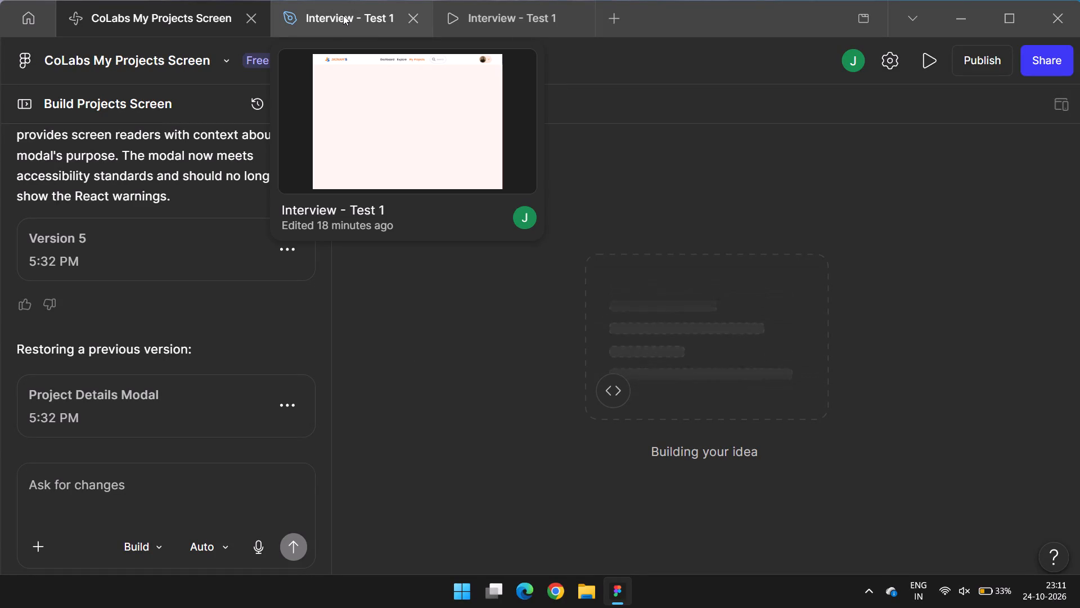
# Switch to the Interview - Test 1 design file and show the hidden editor interface around the header's navigation items.
pyautogui.click(336, 28)
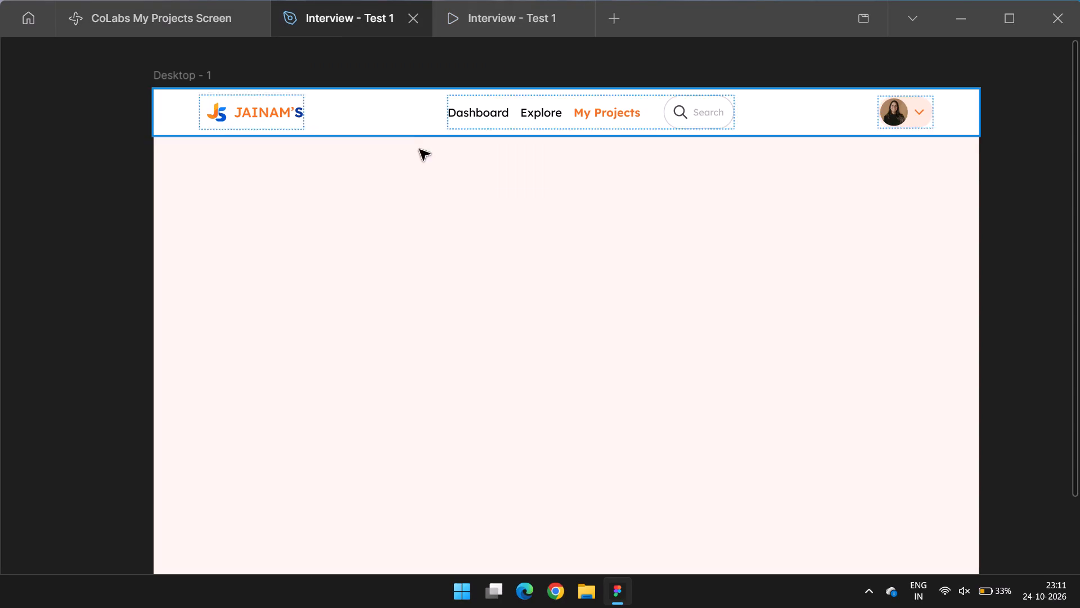
pyautogui.keyDown('ctrl'); pyautogui.scroll(-3, 353, 157); pyautogui.keyUp('ctrl')
pyautogui.keyDown('ctrl'); pyautogui.scroll(2, 346, 157); pyautogui.keyUp('ctrl')
pyautogui.keyDown('ctrl'); pyautogui.scroll(1, 530, 153); pyautogui.keyUp('ctrl')
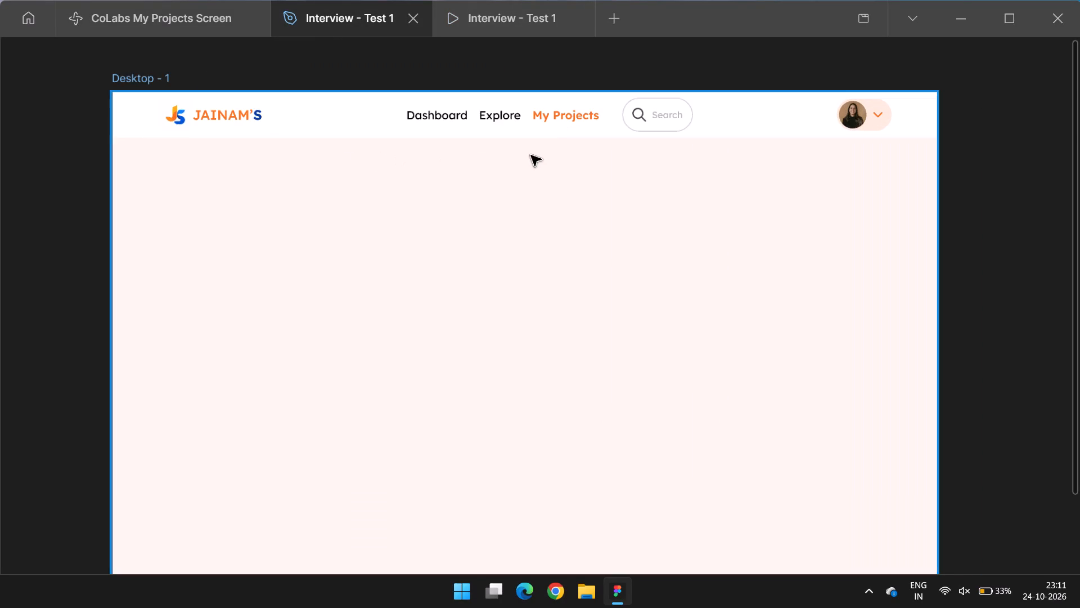
pyautogui.keyDown('ctrl'); pyautogui.scroll(2, 616, 118); pyautogui.keyUp('ctrl')
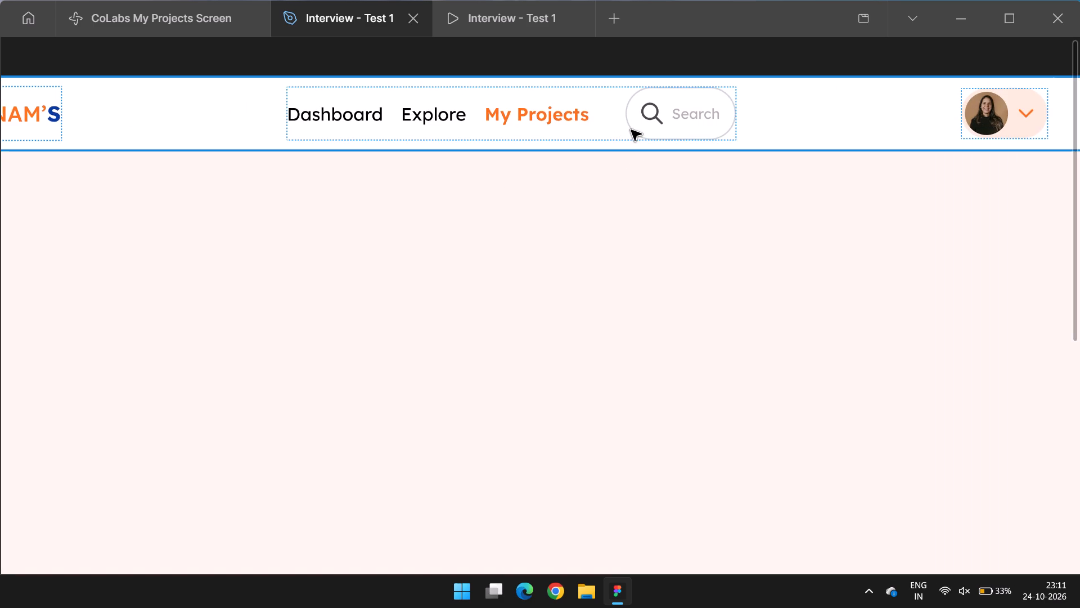
pyautogui.doubleClick(631, 130)
pyautogui.hotkey('ctrl', '\\')
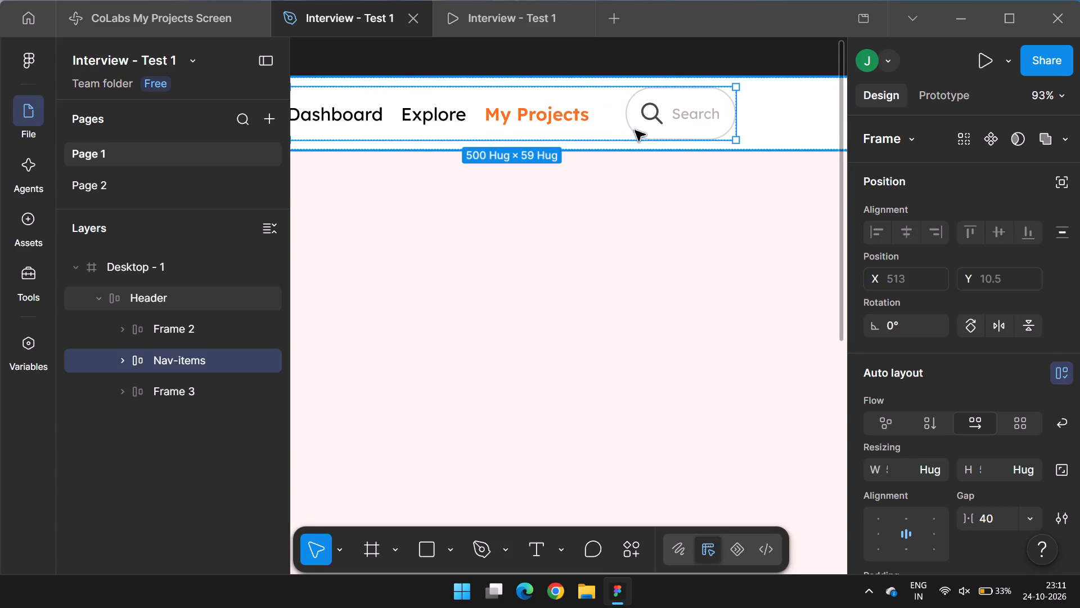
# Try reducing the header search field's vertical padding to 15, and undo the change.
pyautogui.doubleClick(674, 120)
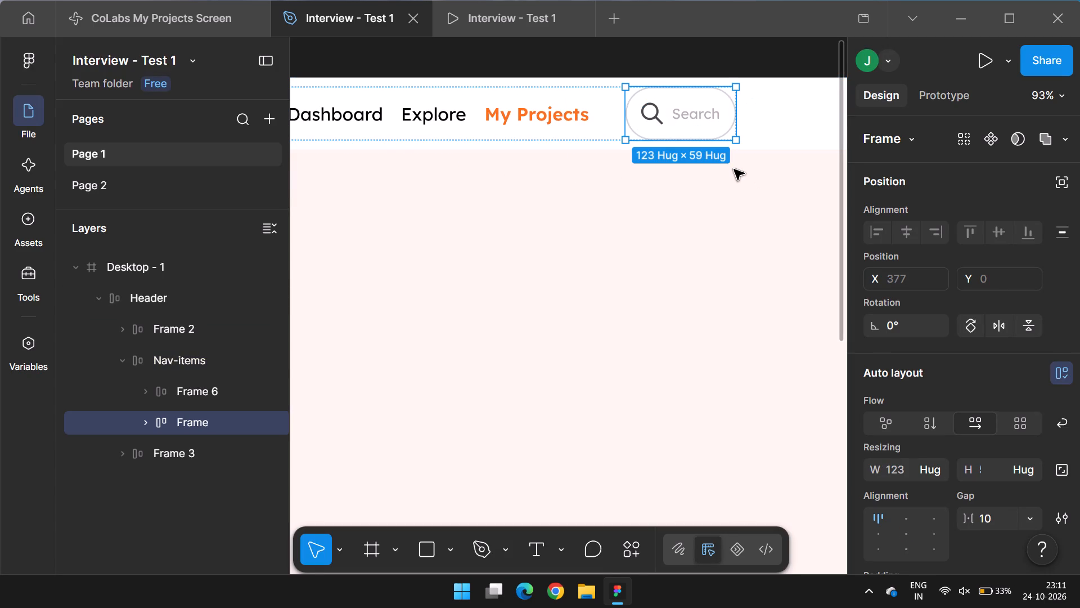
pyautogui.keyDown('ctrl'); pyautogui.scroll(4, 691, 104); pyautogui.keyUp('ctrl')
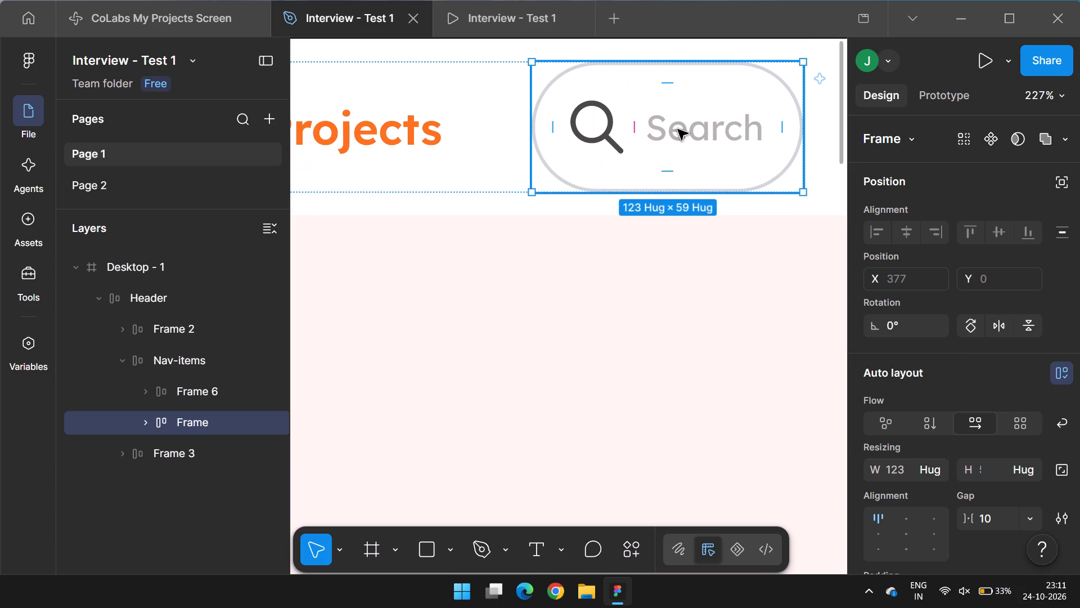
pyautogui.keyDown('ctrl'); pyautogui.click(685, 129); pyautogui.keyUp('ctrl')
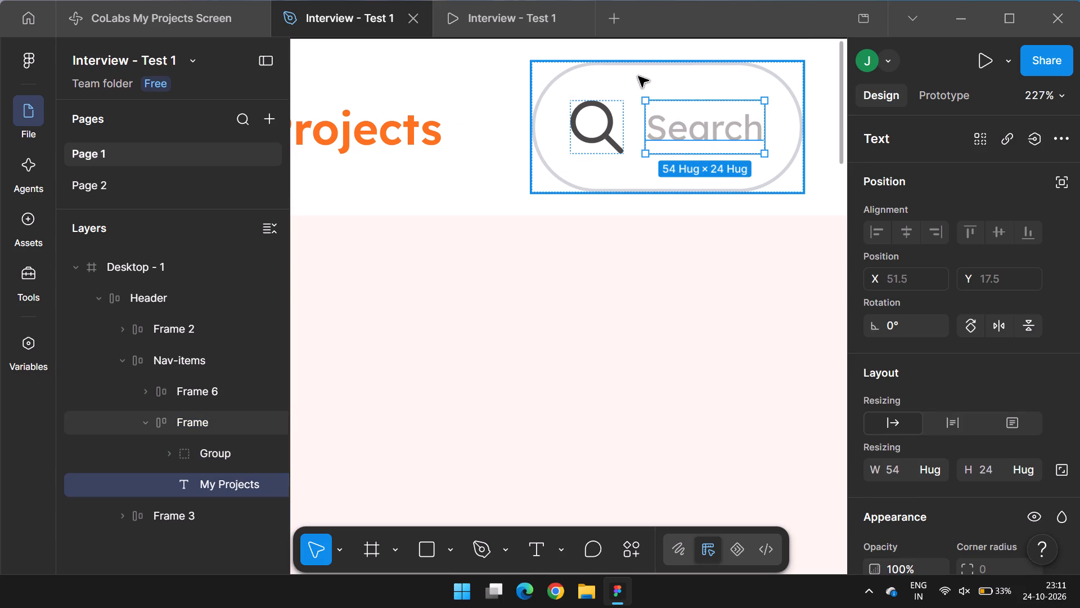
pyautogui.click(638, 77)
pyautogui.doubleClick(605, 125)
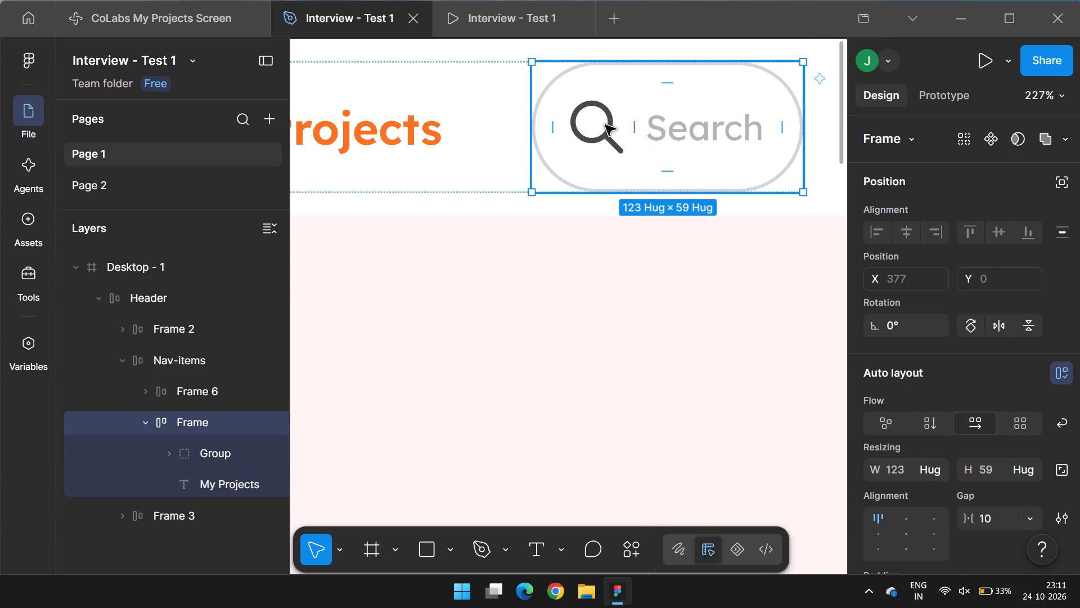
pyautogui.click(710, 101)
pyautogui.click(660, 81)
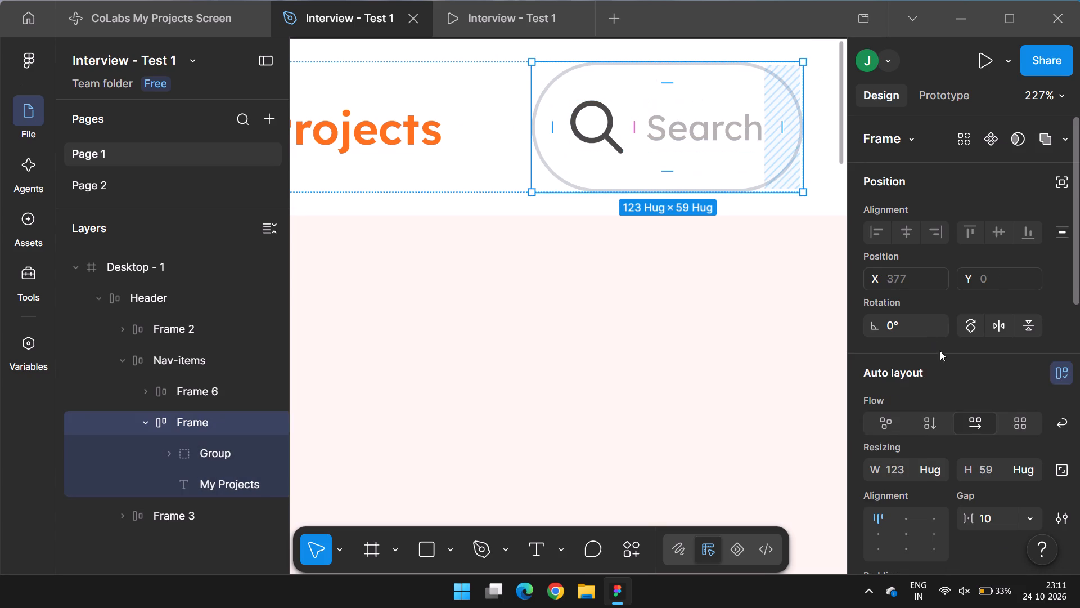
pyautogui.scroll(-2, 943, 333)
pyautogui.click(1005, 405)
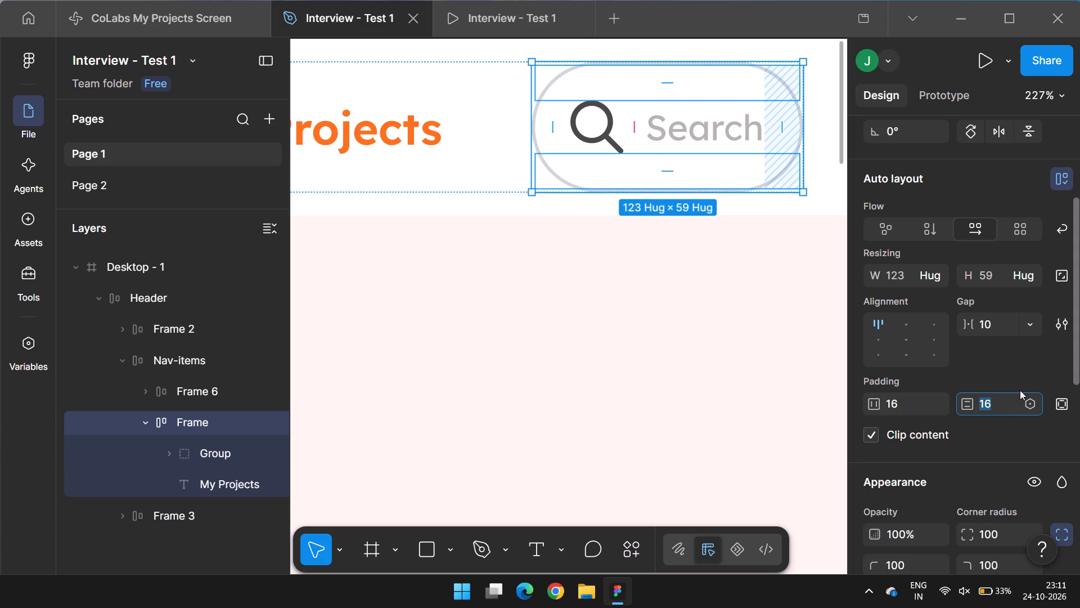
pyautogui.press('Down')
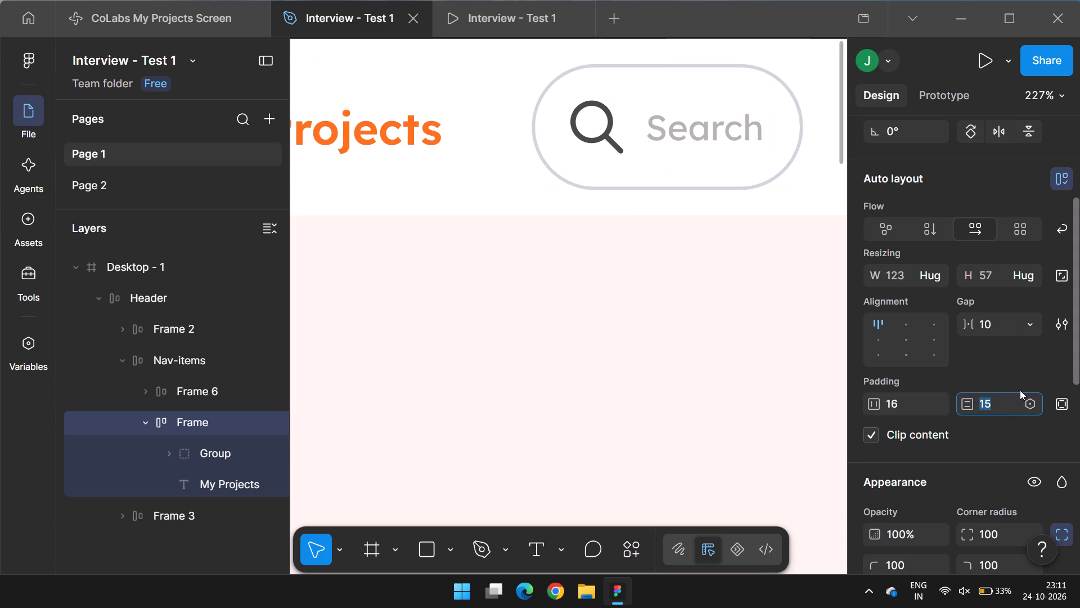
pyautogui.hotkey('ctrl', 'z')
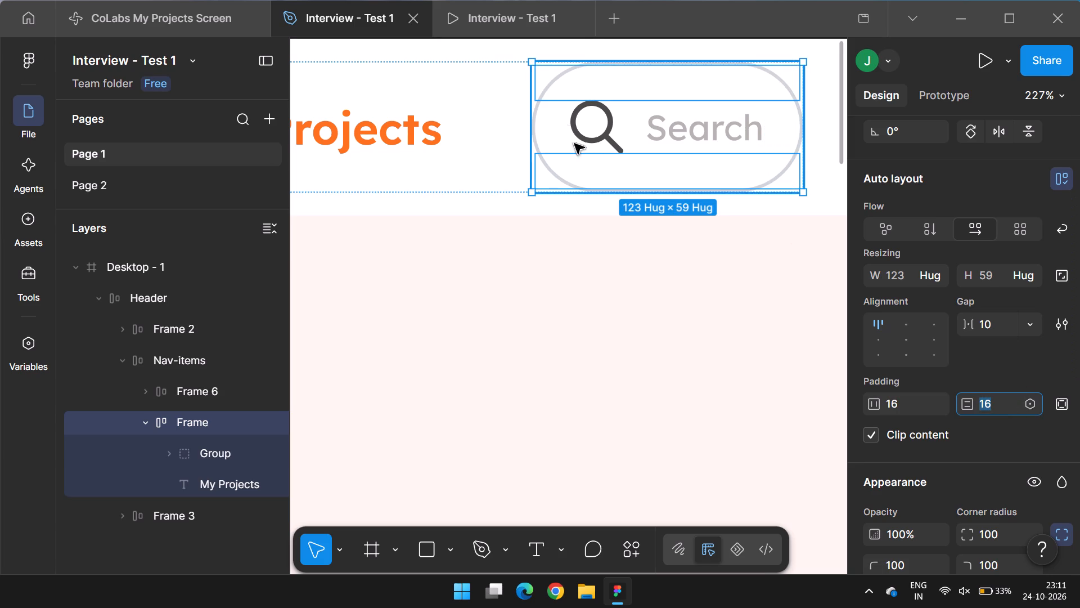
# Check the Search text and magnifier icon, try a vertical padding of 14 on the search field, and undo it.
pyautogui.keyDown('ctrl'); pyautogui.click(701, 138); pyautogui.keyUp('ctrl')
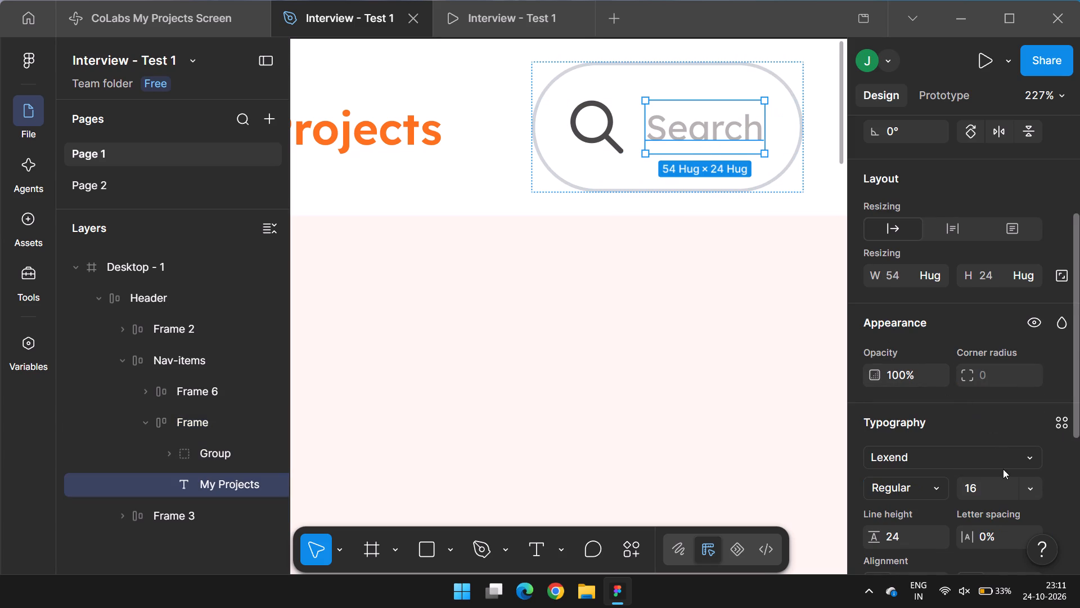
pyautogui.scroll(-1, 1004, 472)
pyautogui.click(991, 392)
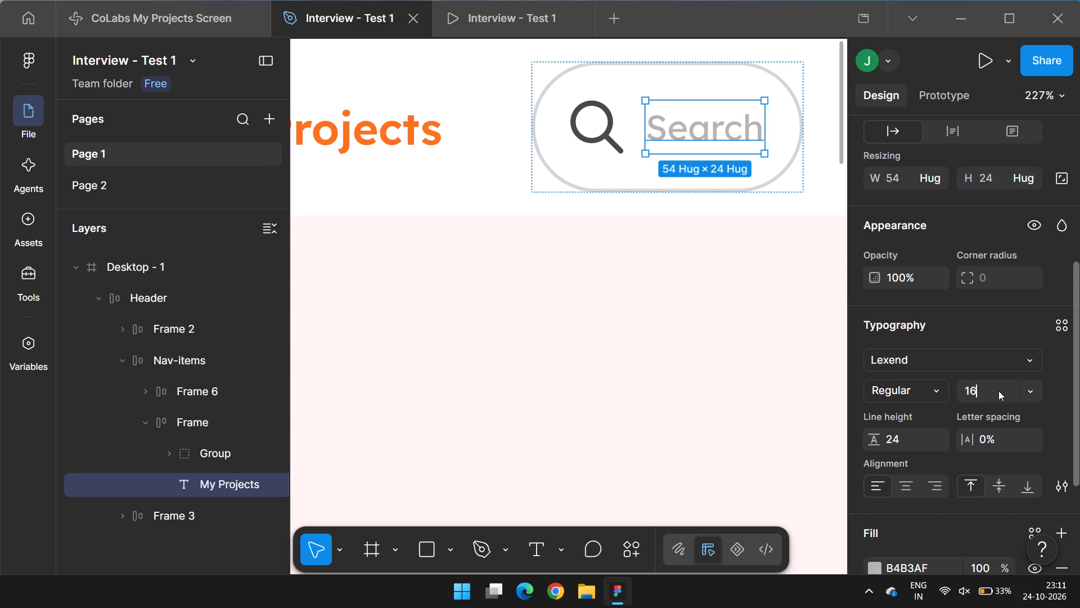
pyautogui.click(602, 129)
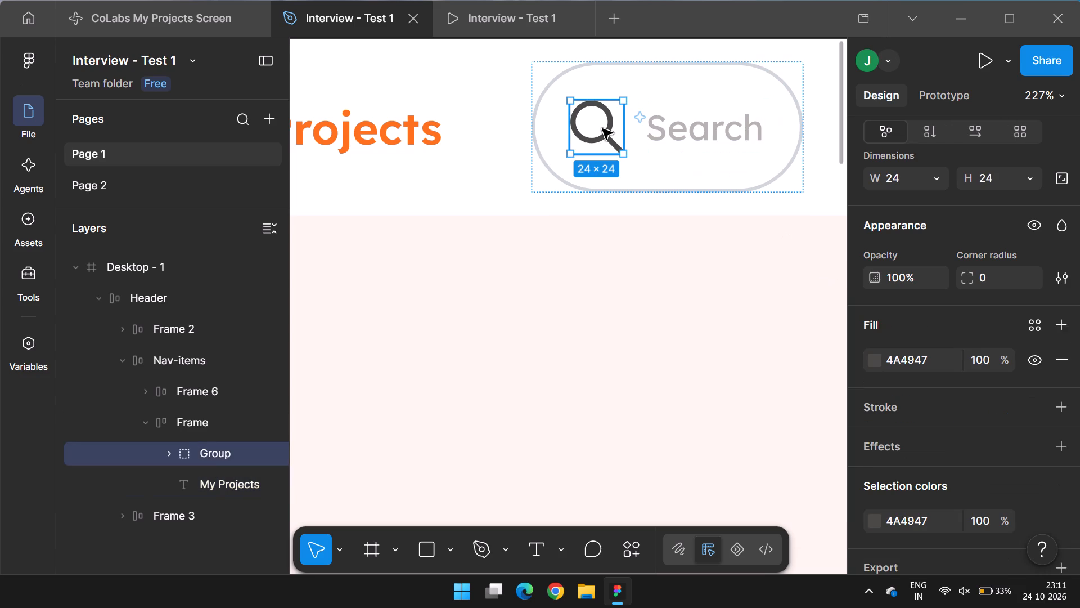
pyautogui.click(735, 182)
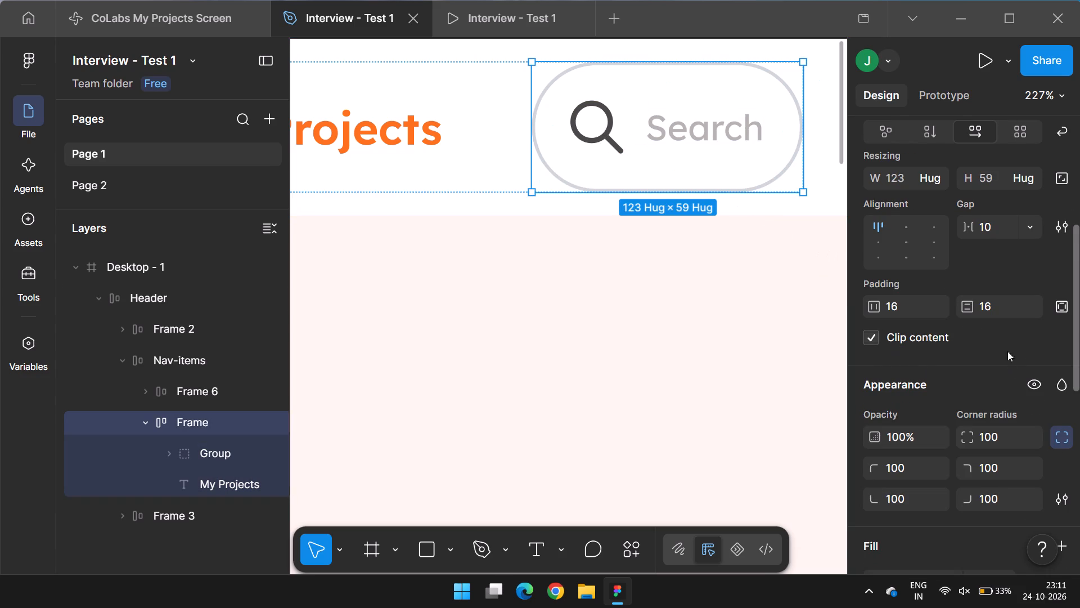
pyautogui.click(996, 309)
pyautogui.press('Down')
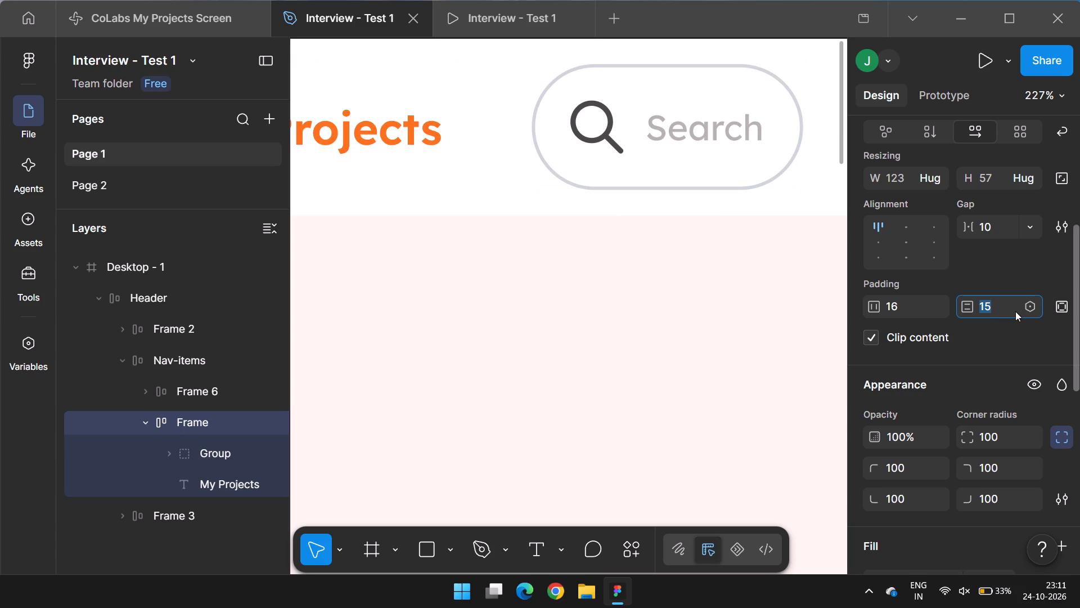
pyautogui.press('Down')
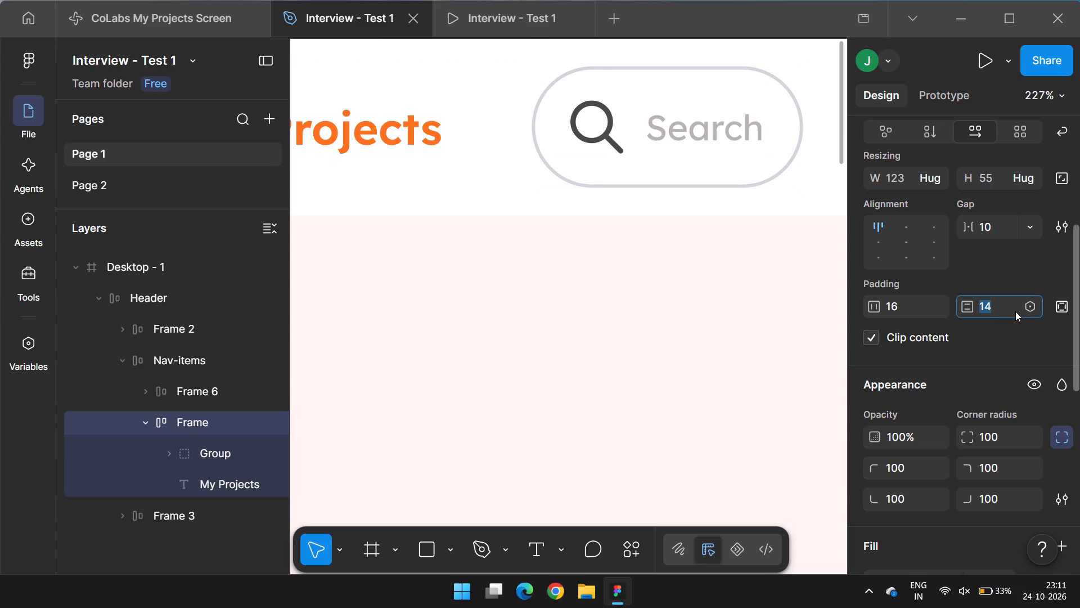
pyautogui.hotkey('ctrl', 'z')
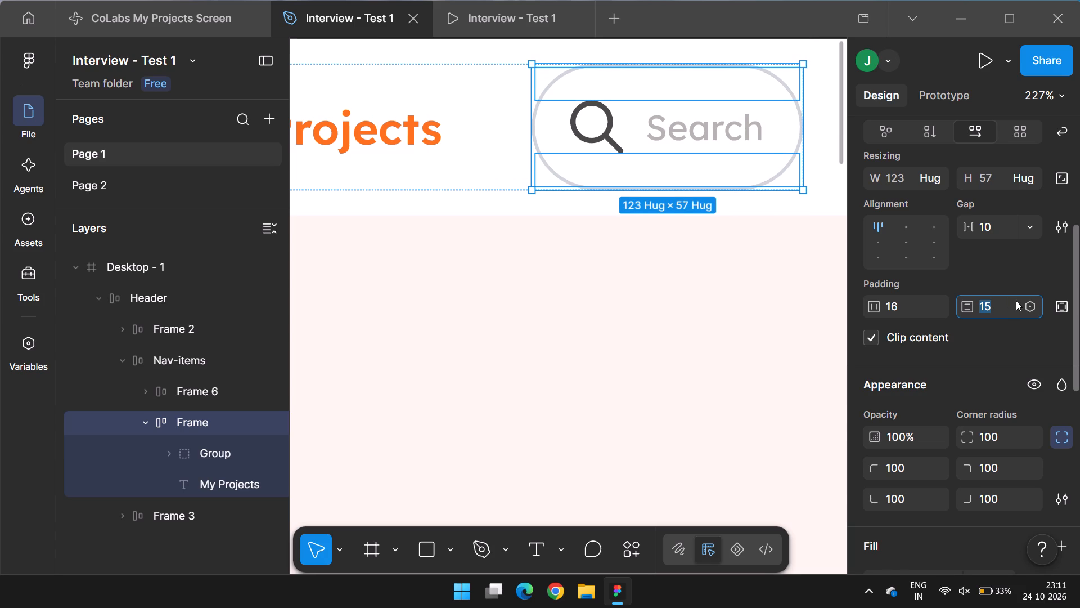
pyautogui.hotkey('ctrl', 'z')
# Set the gap between the magnifier icon and the Search text to 8.
pyautogui.click(994, 225)
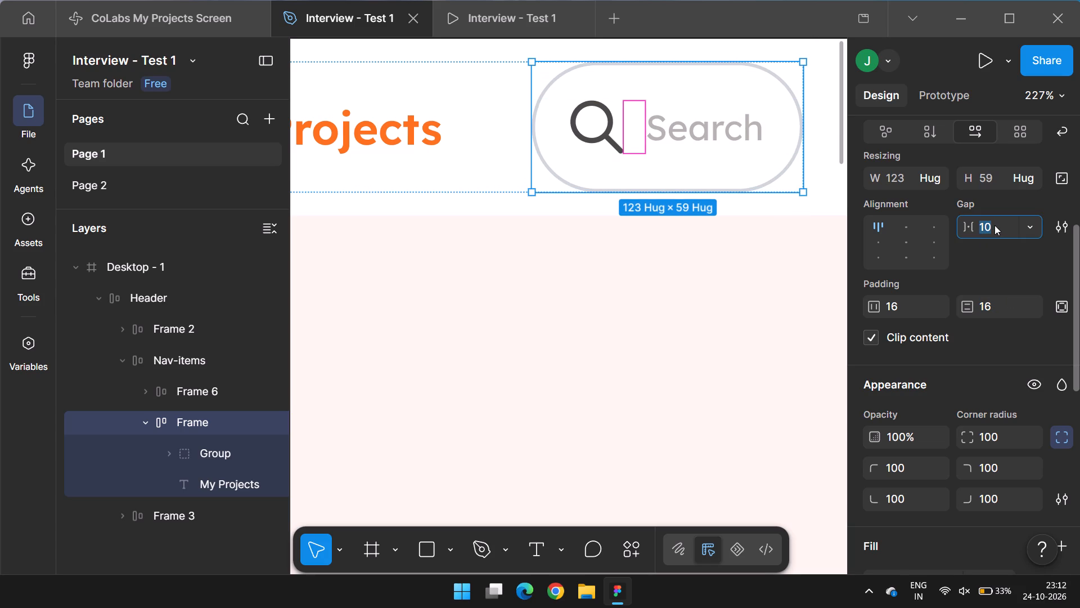
pyautogui.press('8')
pyautogui.press('Return')
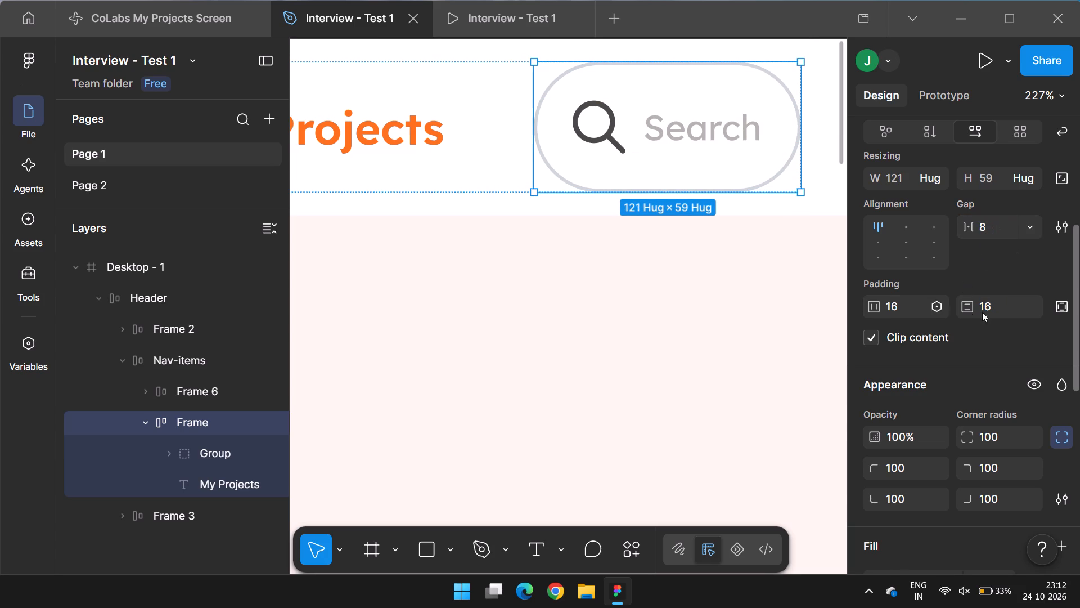
# Keep the search field's height on Hug contents and set its vertical padding to 8.
pyautogui.click(997, 183)
pyautogui.click(1036, 178)
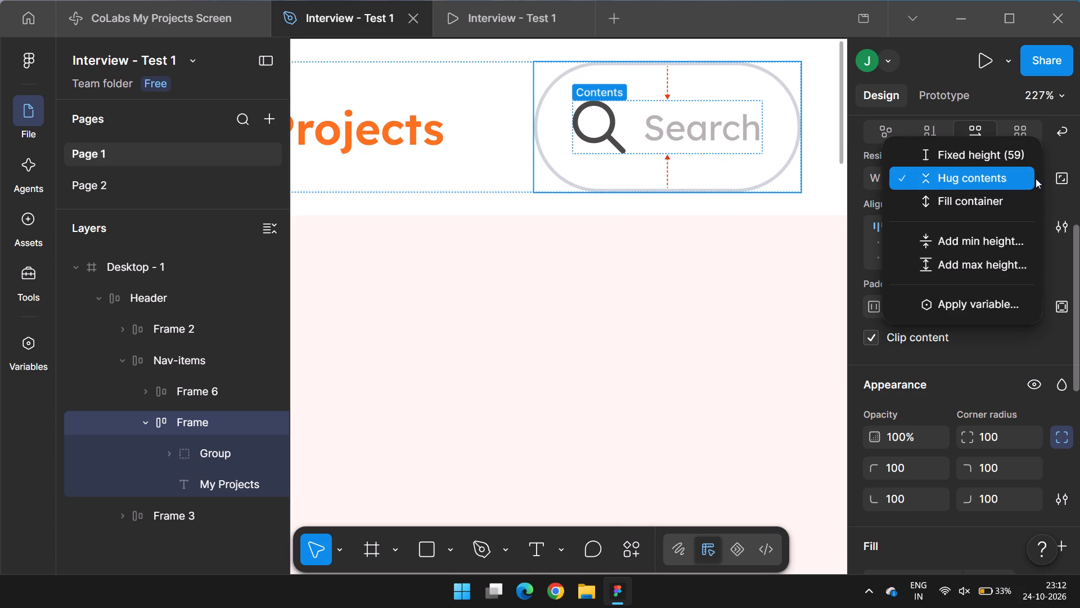
pyautogui.click(994, 174)
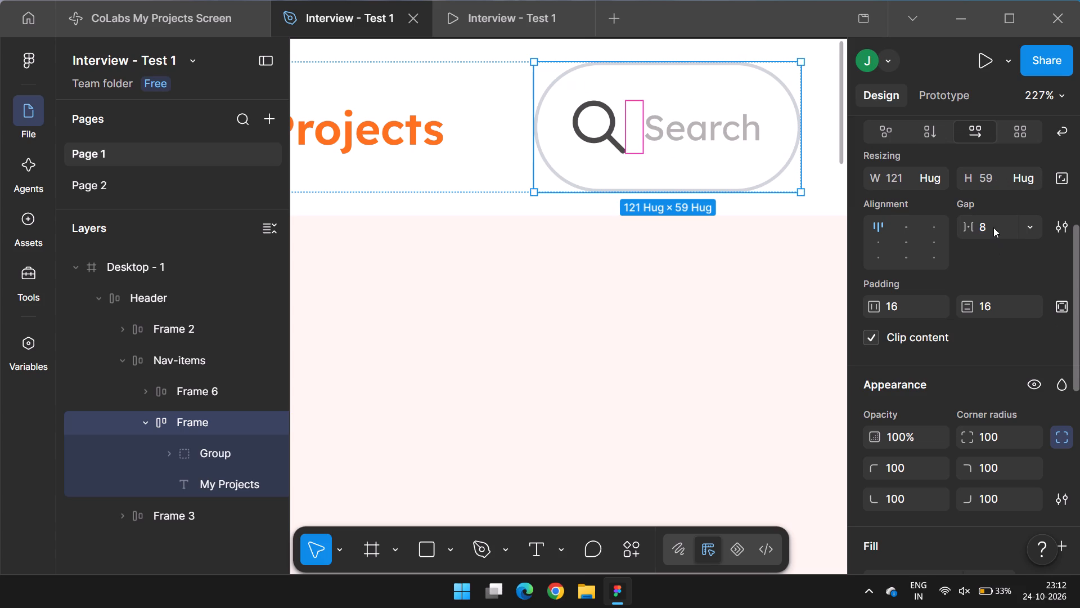
pyautogui.doubleClick(721, 136)
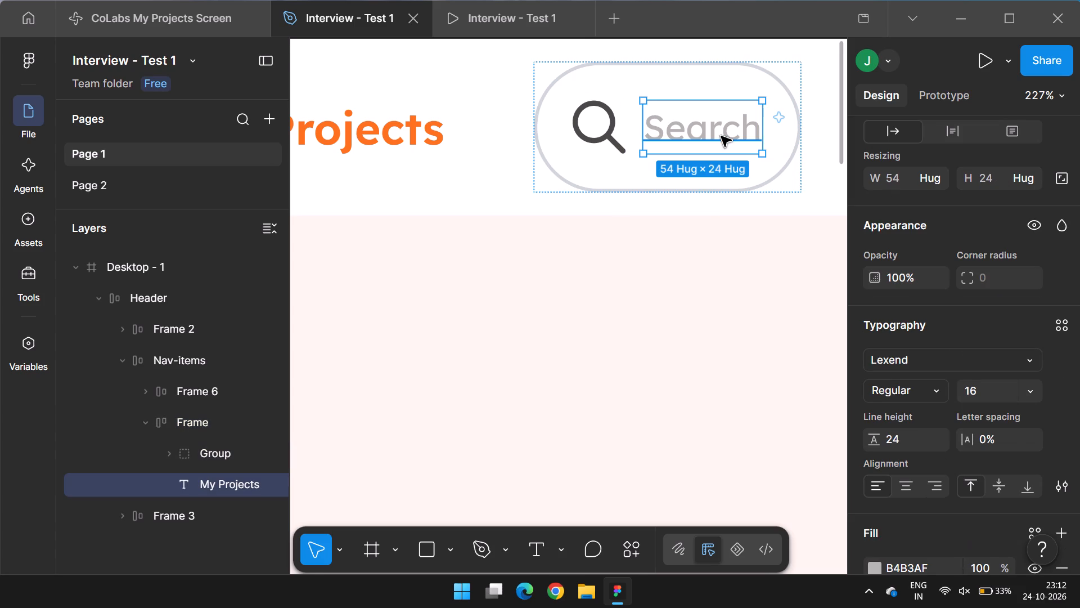
pyautogui.click(674, 164)
pyautogui.moveTo(989, 310); pyautogui.dragTo(994, 313)
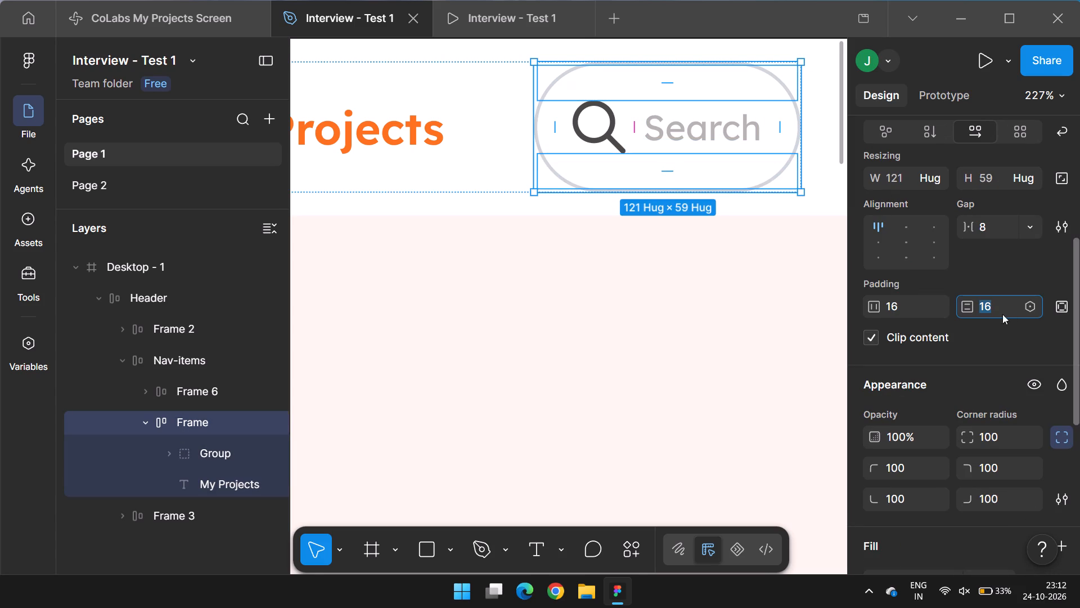
pyautogui.press('8')
pyautogui.press('Return')
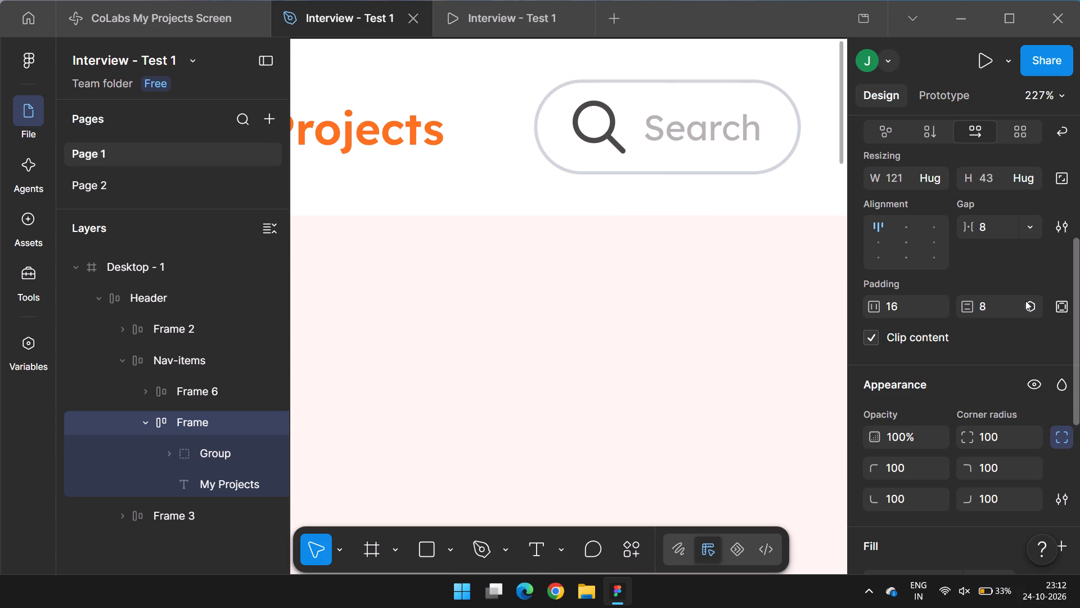
pyautogui.click(994, 313)
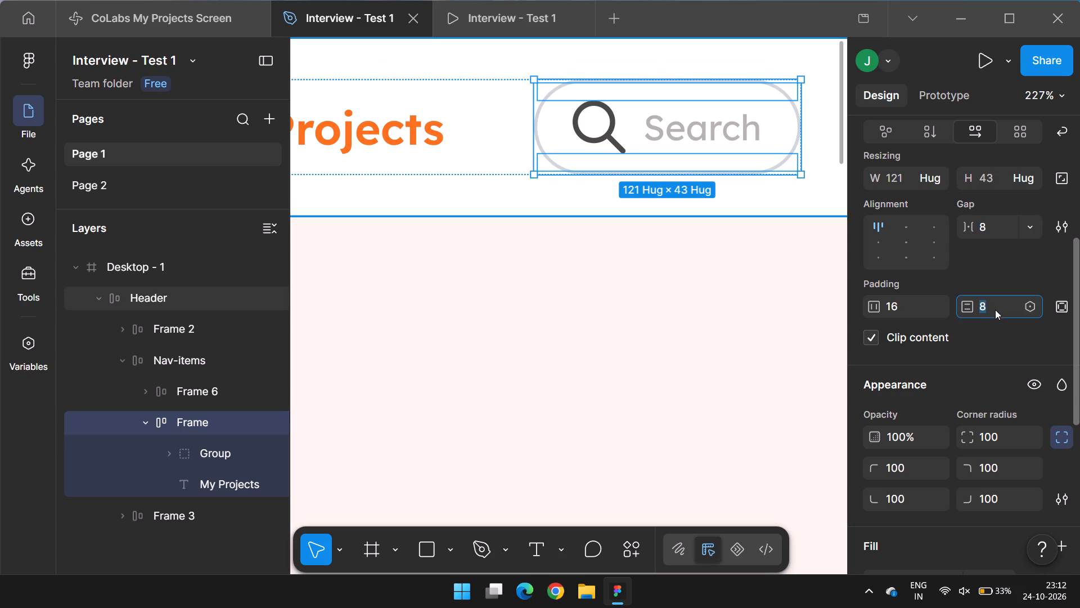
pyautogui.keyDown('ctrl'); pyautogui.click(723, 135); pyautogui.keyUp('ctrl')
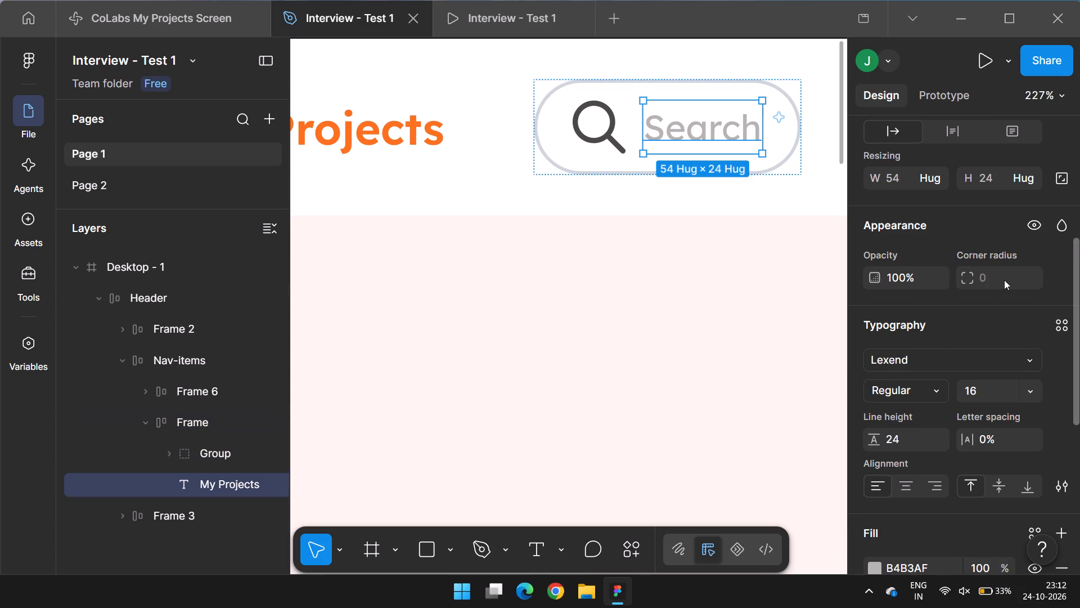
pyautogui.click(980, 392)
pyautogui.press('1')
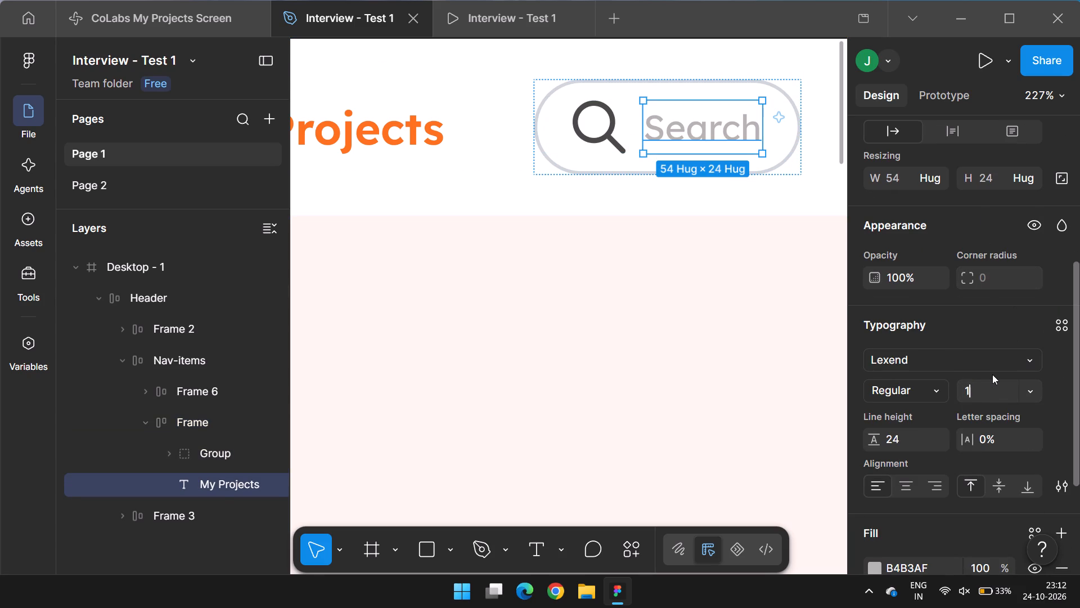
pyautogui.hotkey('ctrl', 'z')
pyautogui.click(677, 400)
# Reduce the line height of the Search text slightly and reselect the search field frame.
pyautogui.keyDown('ctrl'); pyautogui.click(717, 123); pyautogui.keyUp('ctrl')
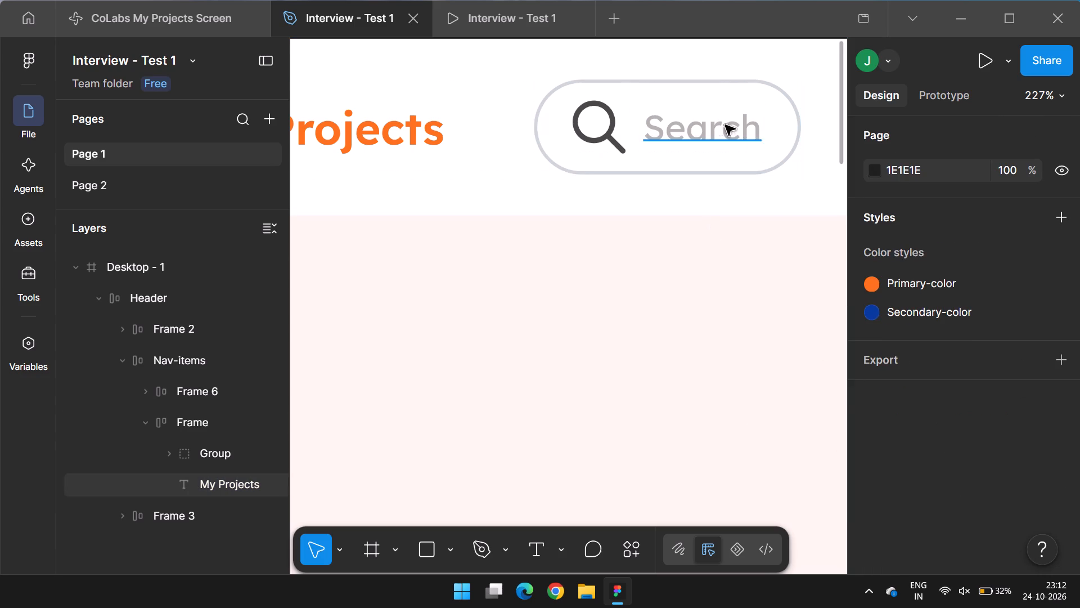
pyautogui.scroll(-2, 892, 486)
pyautogui.scroll(-1, 925, 443)
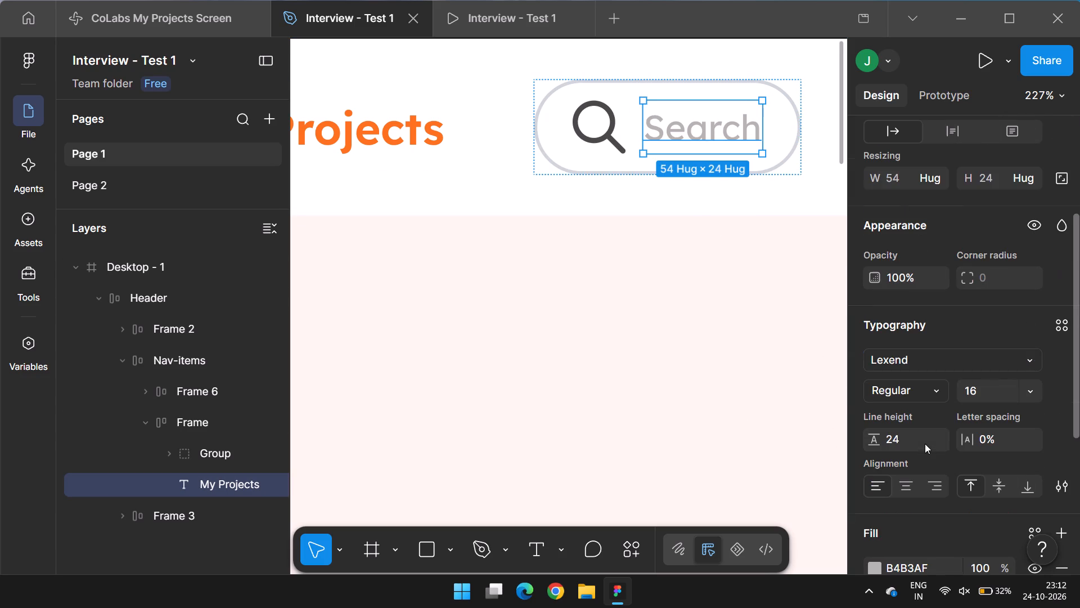
pyautogui.click(908, 439)
pyautogui.press('Down')
pyautogui.press('Down')
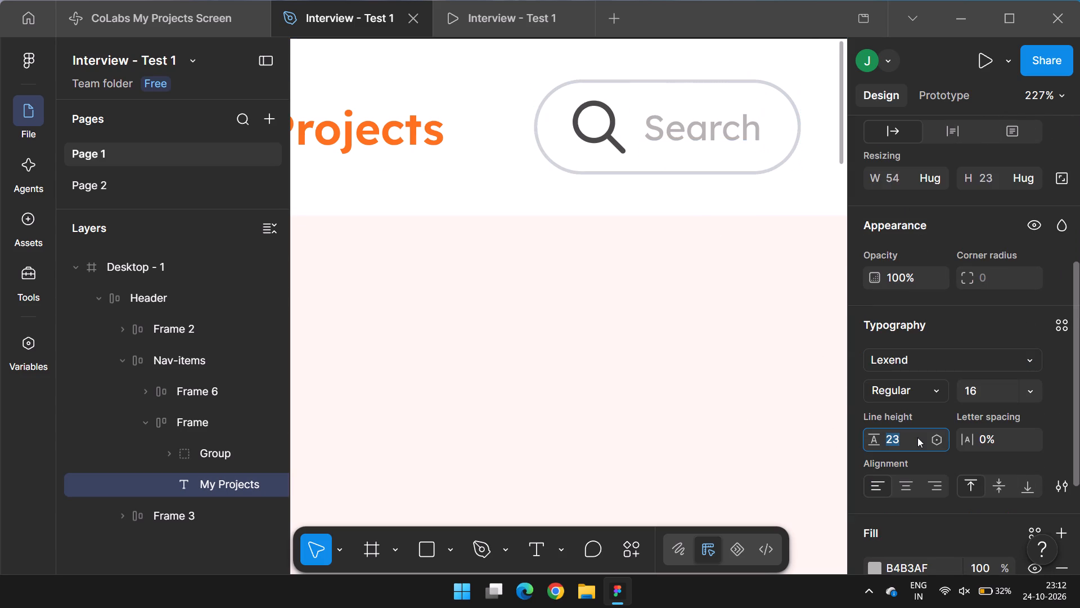
pyautogui.click(697, 171)
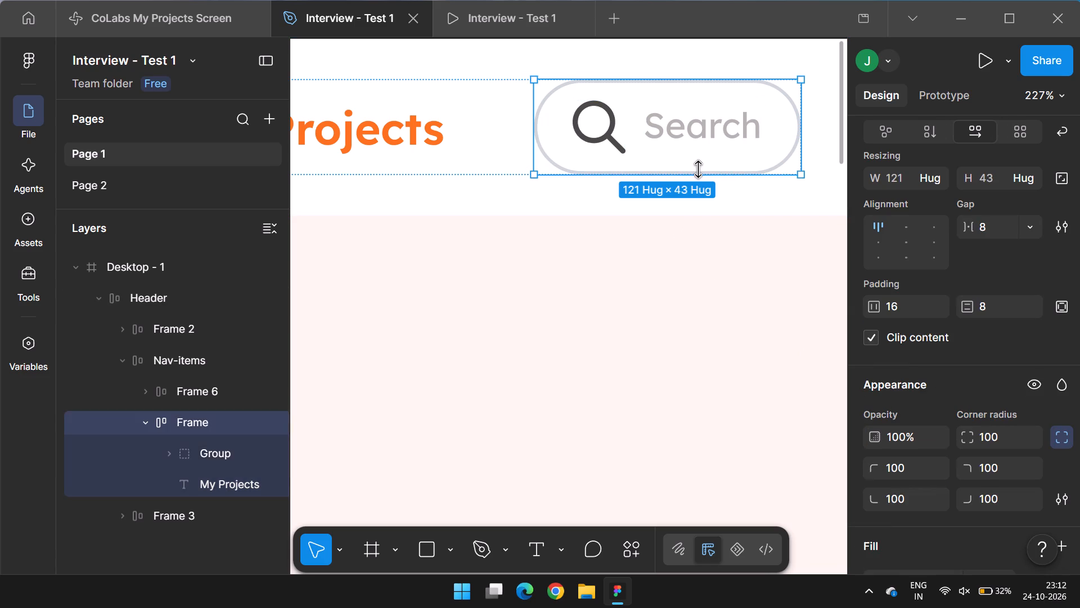
pyautogui.scroll(-1, 974, 377)
pyautogui.scroll(1, 974, 370)
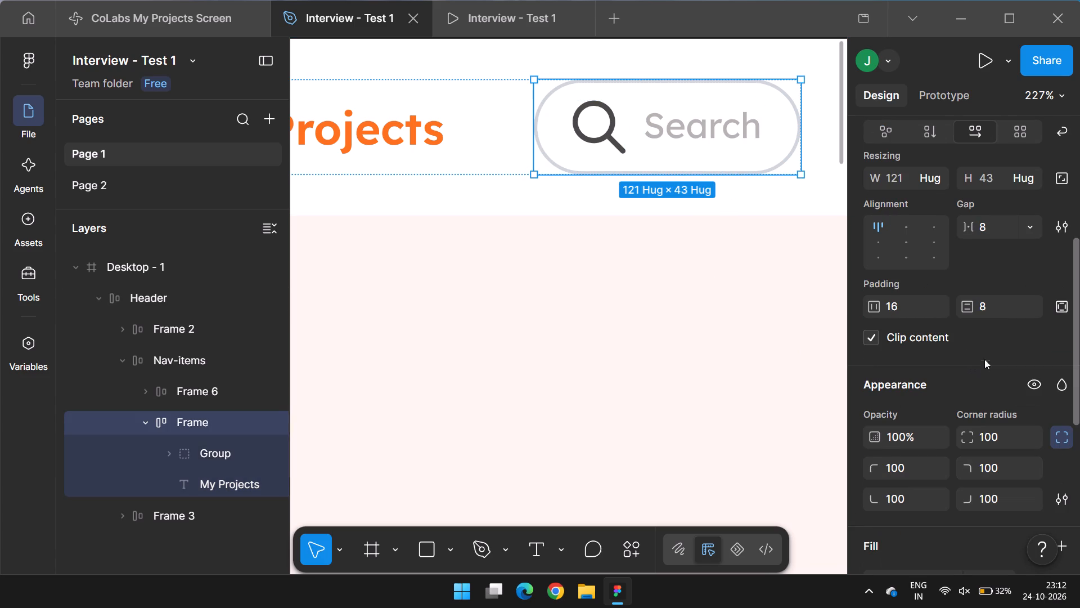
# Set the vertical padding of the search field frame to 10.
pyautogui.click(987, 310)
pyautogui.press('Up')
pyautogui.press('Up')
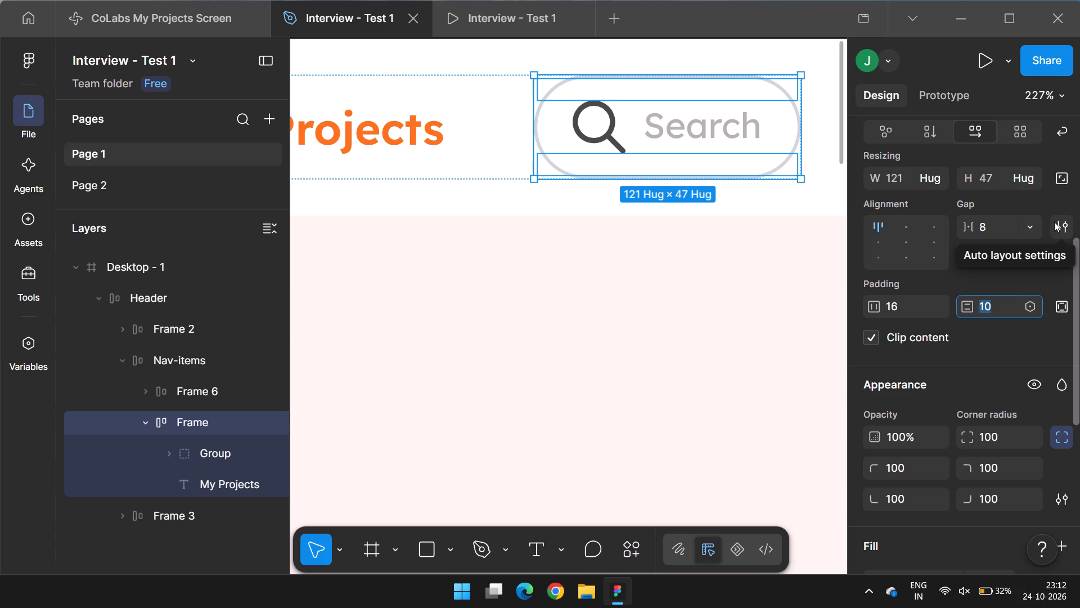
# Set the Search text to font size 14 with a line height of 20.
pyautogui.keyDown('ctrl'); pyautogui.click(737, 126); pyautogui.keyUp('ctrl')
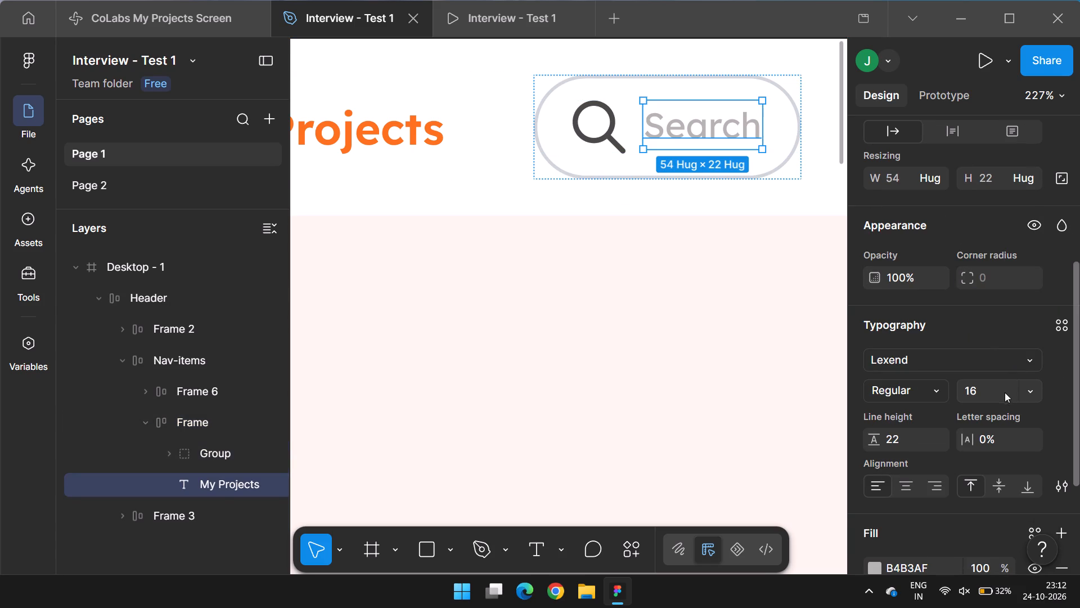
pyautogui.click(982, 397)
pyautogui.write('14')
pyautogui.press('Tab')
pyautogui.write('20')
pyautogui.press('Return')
# Align the contents of the search field frame to the left and vertically centred.
pyautogui.hotkey('shift', 'Return')
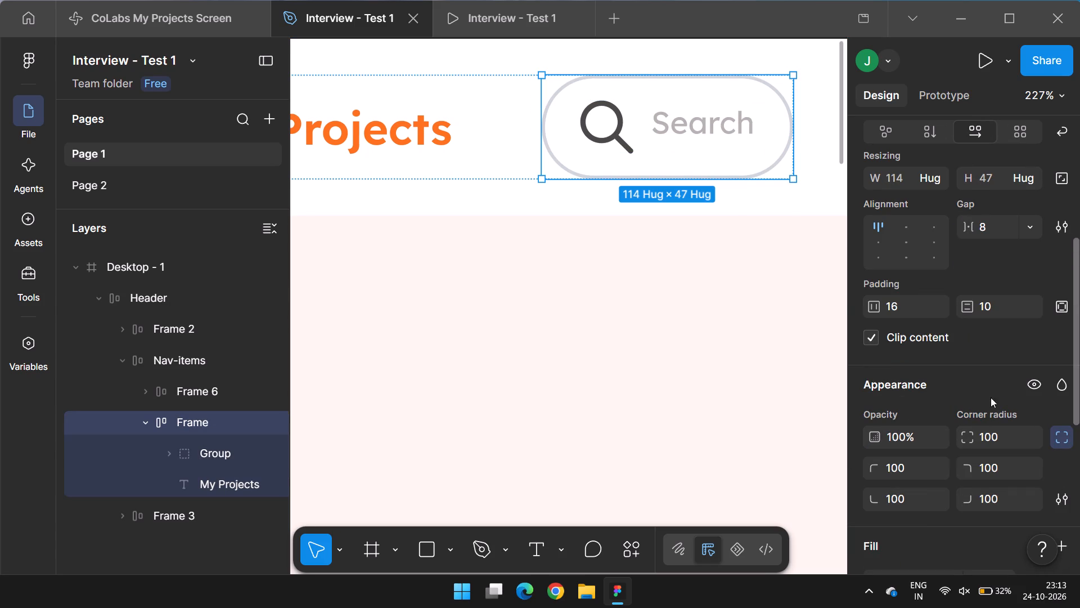
pyautogui.click(874, 242)
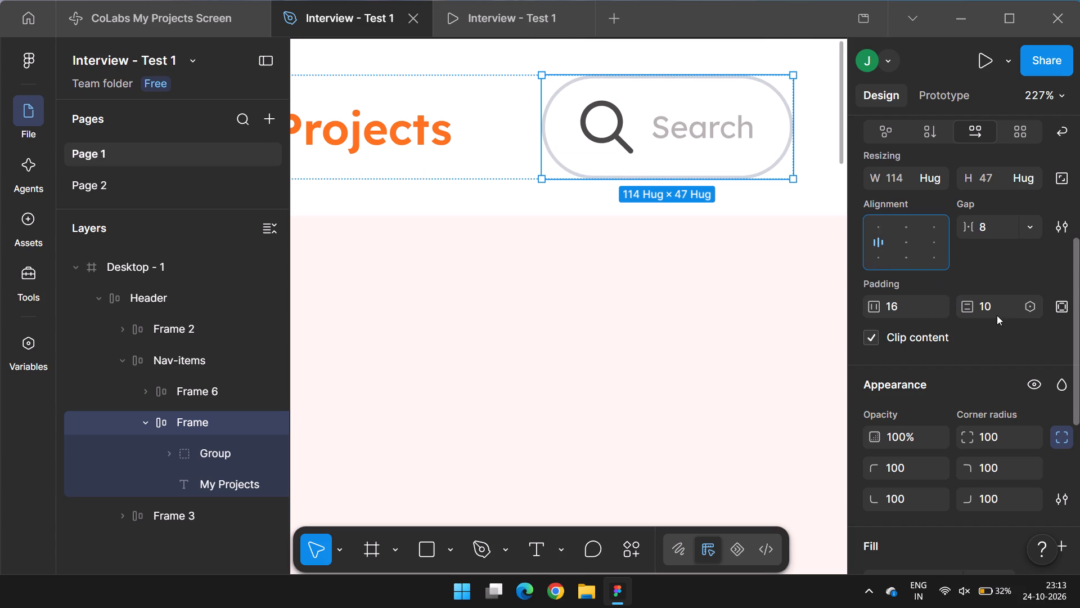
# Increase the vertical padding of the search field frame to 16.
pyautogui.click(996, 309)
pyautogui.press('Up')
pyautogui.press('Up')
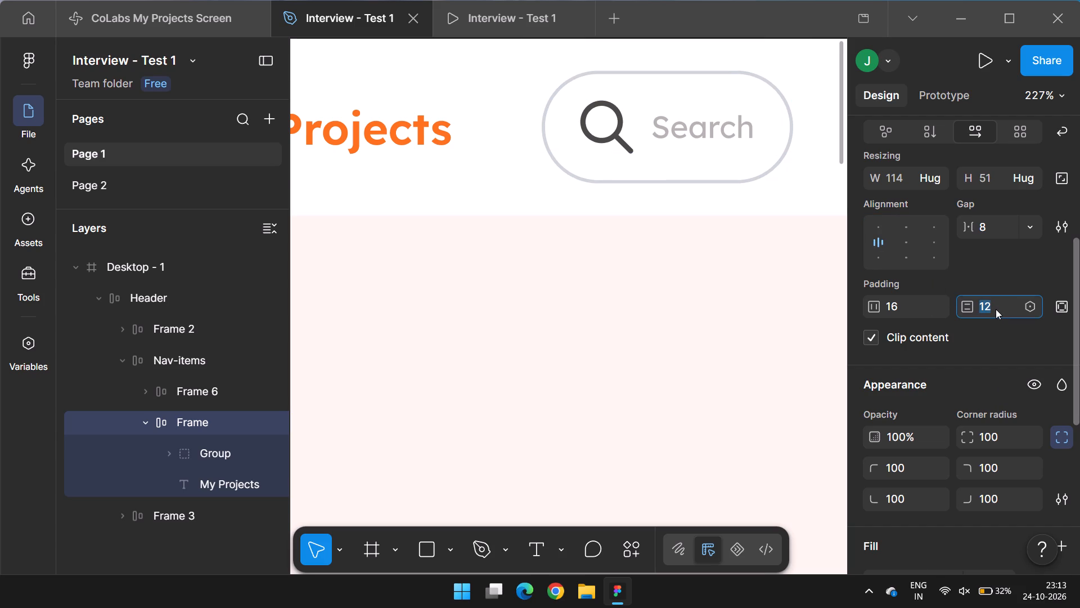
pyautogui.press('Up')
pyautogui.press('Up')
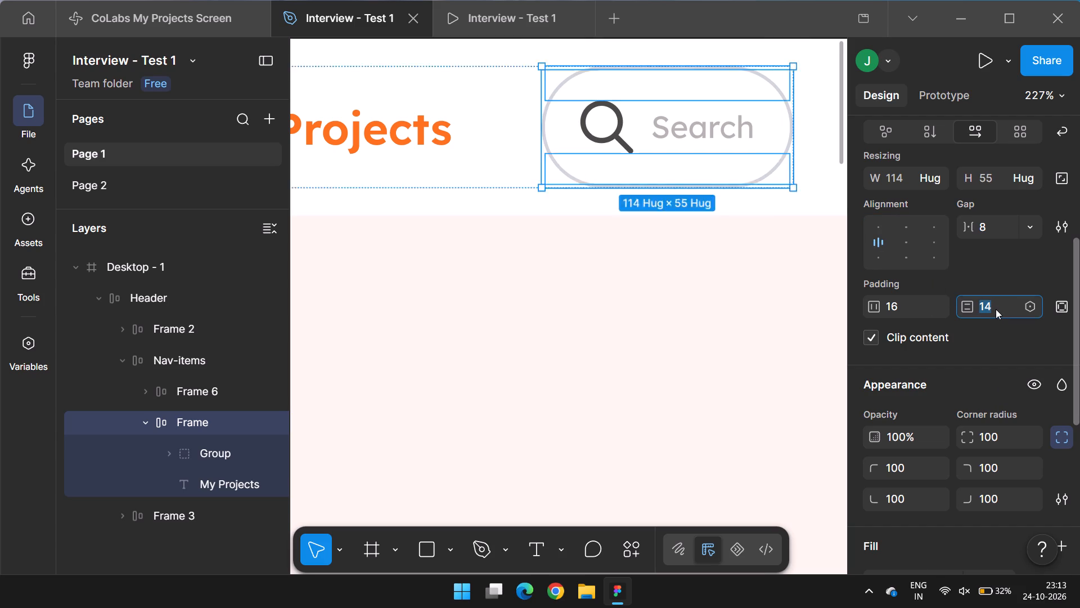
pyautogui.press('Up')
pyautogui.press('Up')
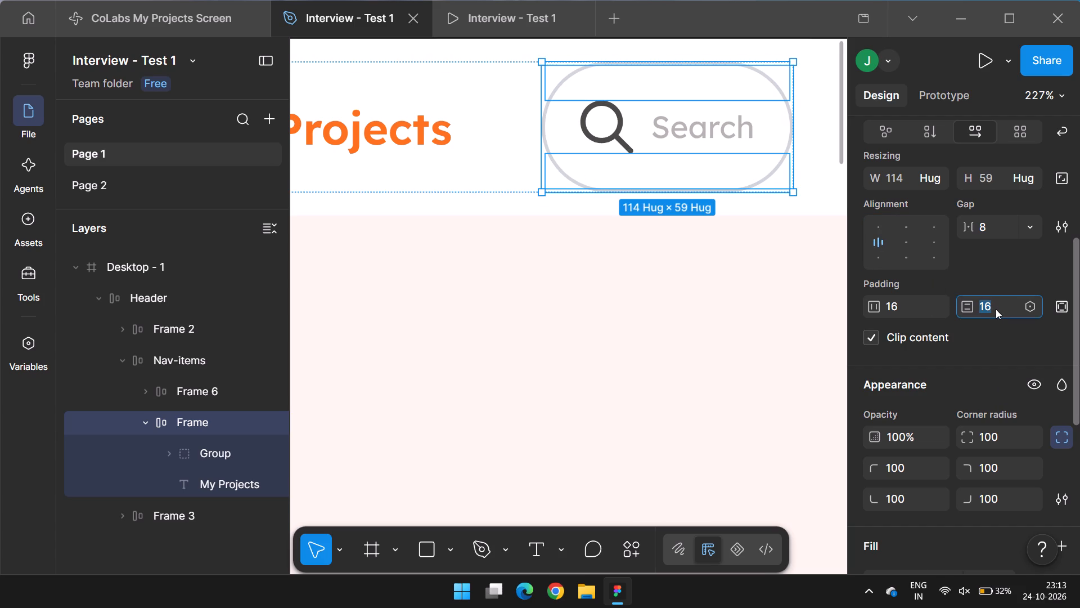
# Set the Search text to font size 16 with a line height of 24, and reselect the search field frame.
pyautogui.click(601, 124)
pyautogui.doubleClick(698, 126)
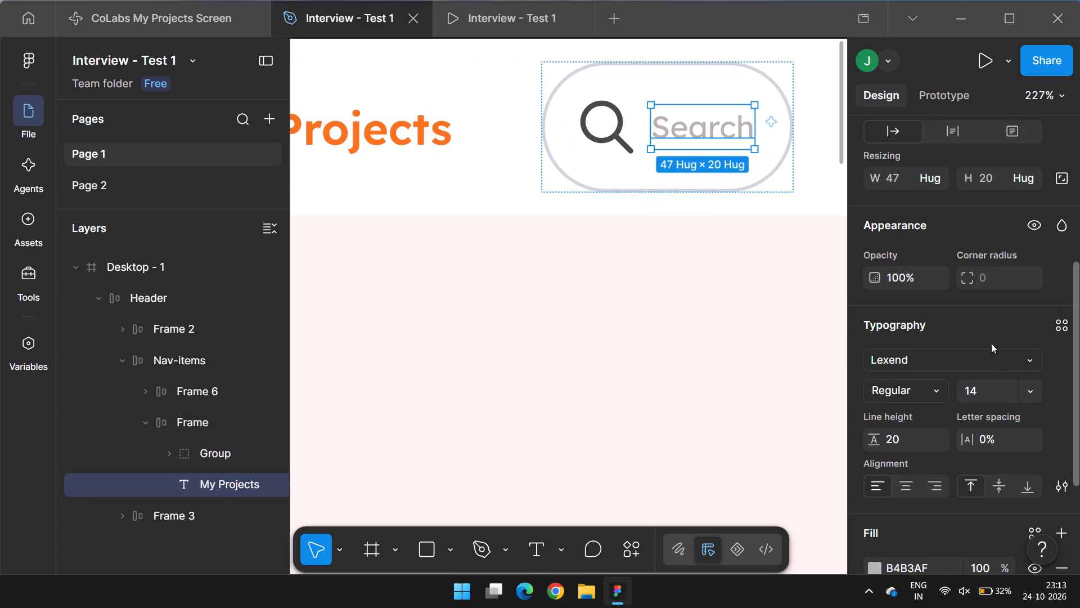
pyautogui.click(996, 386)
pyautogui.write('16')
pyautogui.press('Tab')
pyautogui.write('24')
pyautogui.press('Return')
pyautogui.hotkey('shift', 'Return')
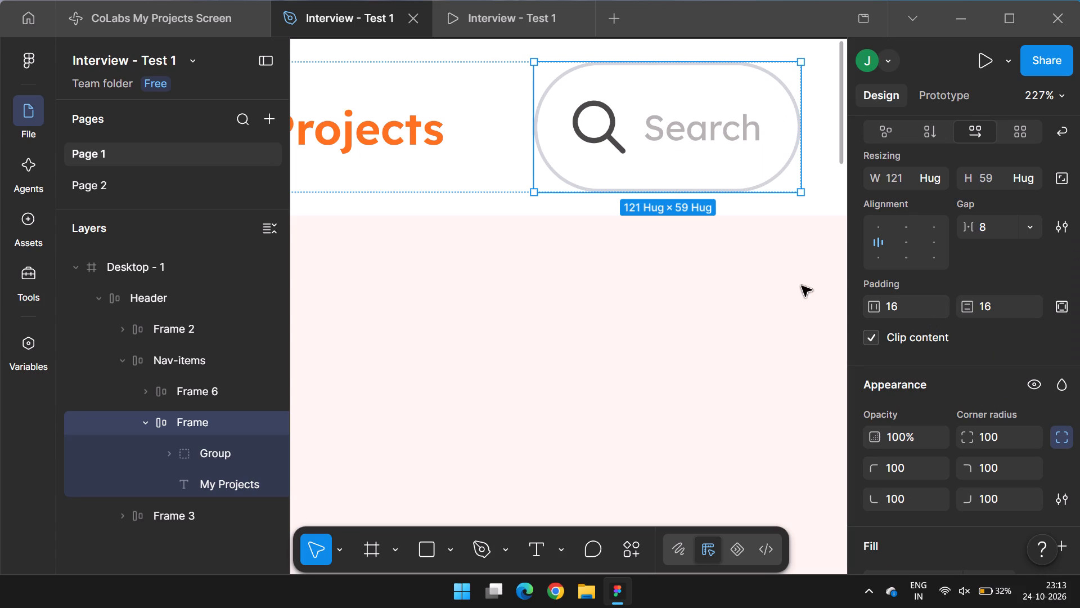
# Scale the magnifier icon in the search field proportionally to 20 × 20, and leave the Scale tool.
pyautogui.doubleClick(606, 137)
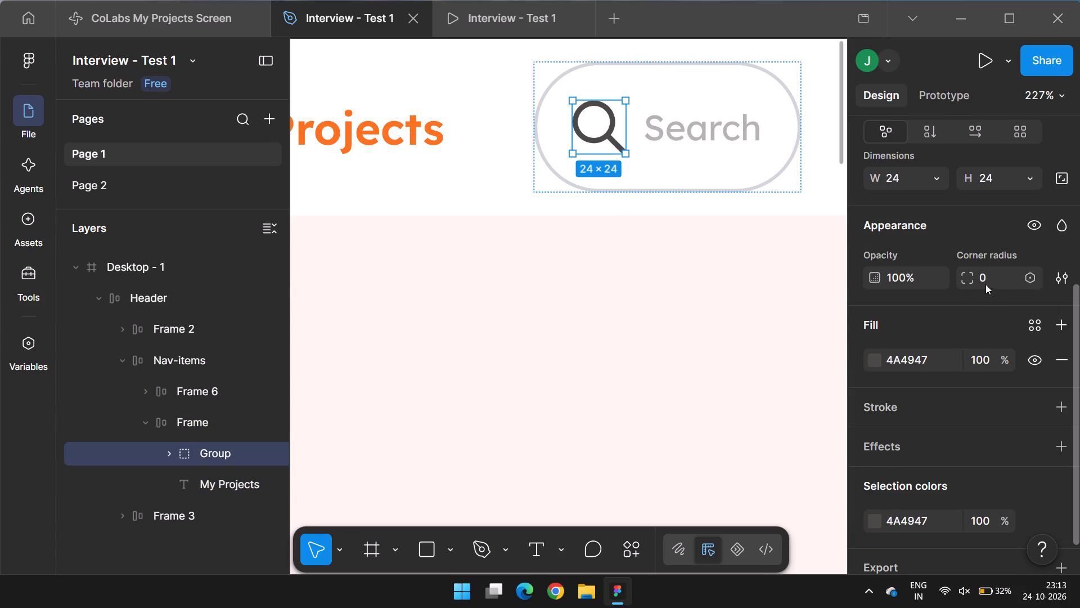
pyautogui.press('k')
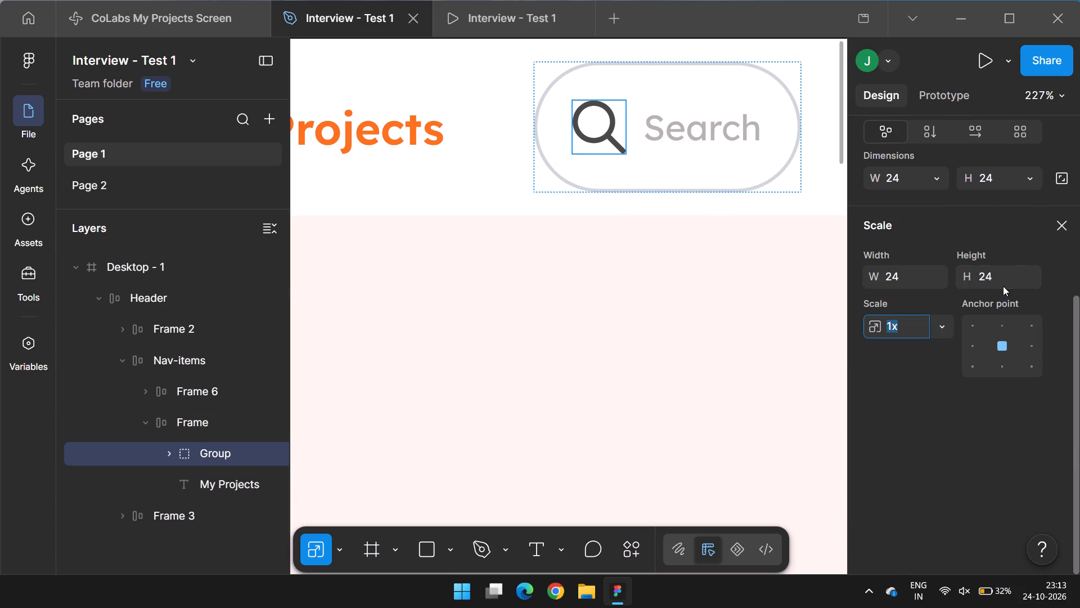
pyautogui.click(1004, 281)
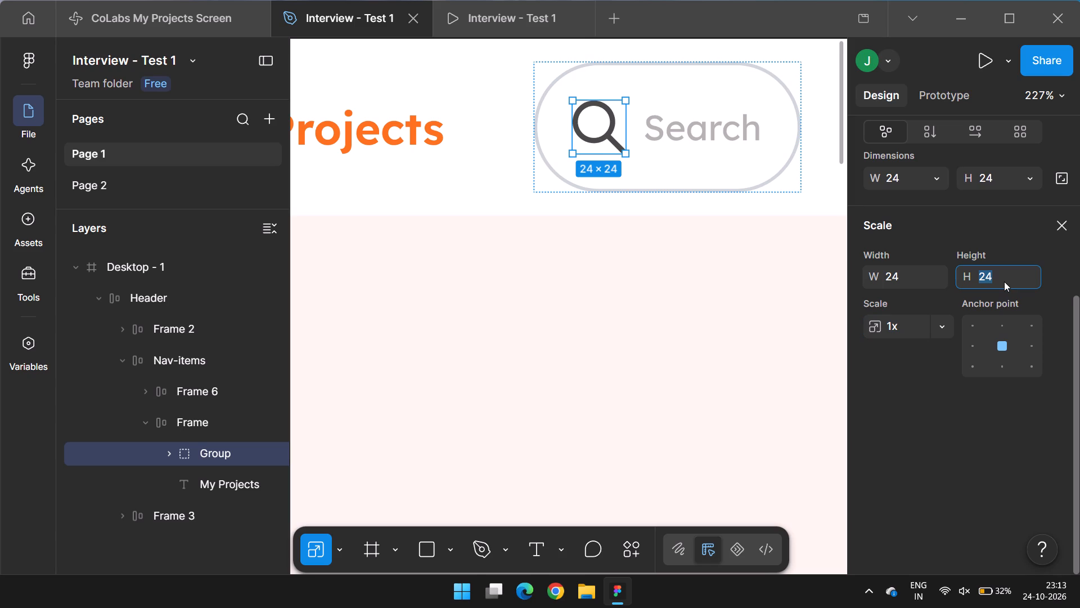
pyautogui.press('Down')
pyautogui.press('Down')
pyautogui.press('Down')
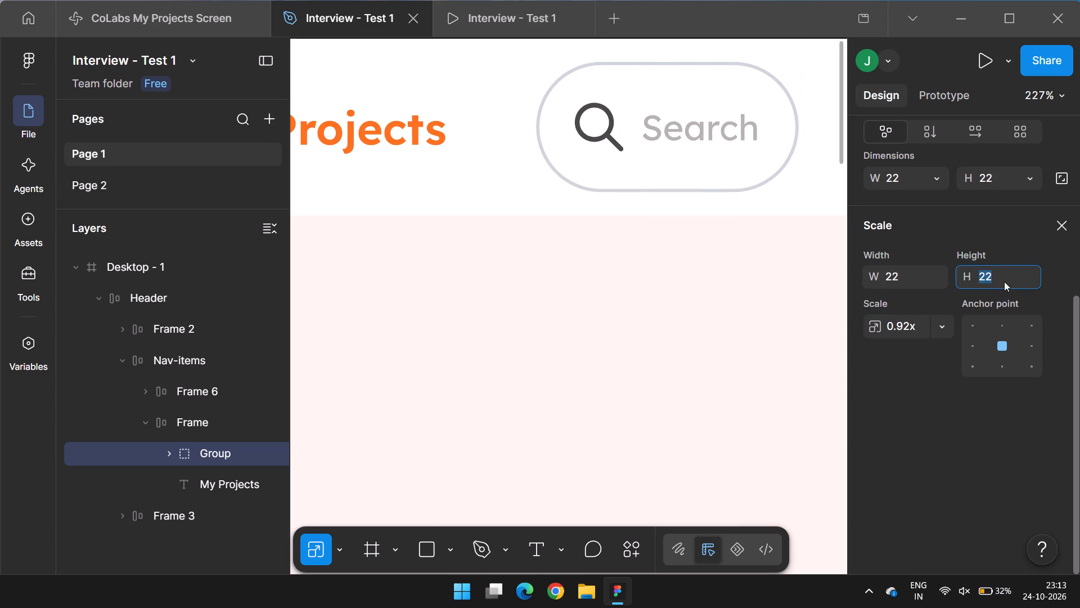
pyautogui.press('Down')
pyautogui.hotkey('shift', 'Return')
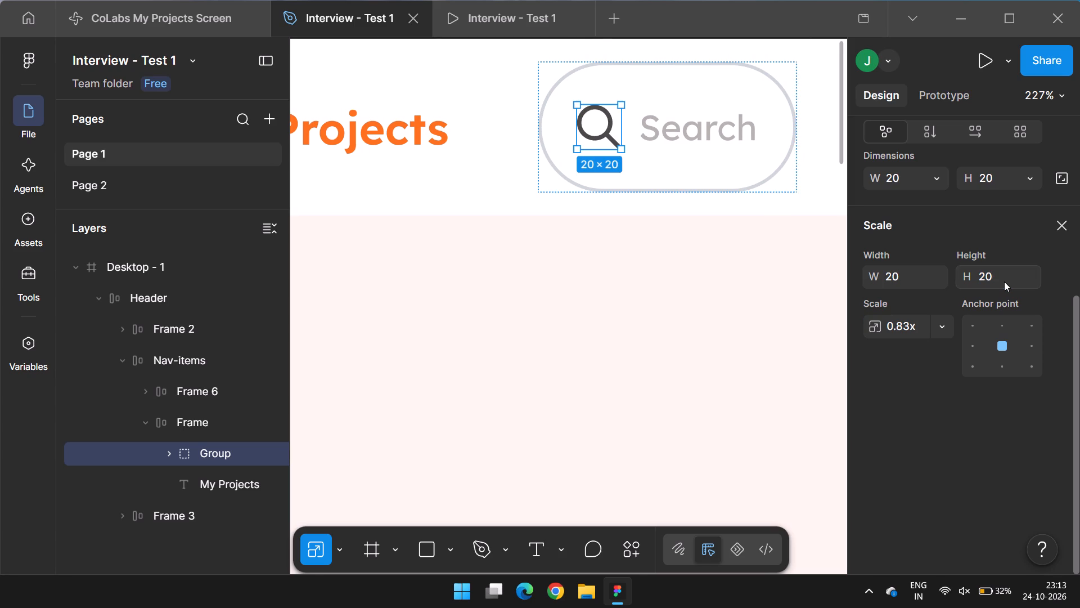
pyautogui.hotkey('shift', 'Return')
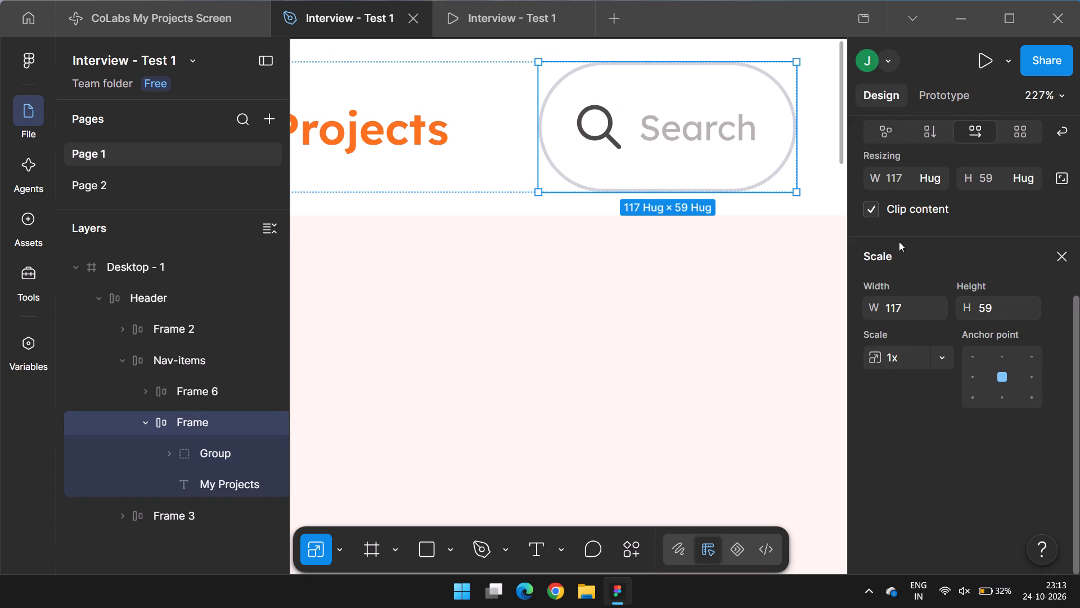
pyautogui.click(1066, 262)
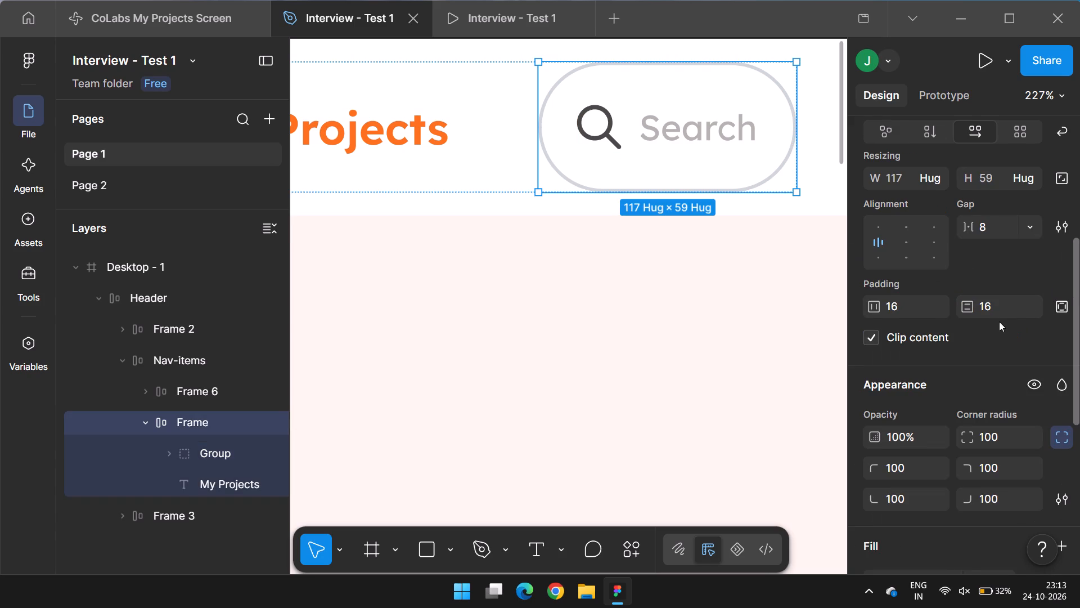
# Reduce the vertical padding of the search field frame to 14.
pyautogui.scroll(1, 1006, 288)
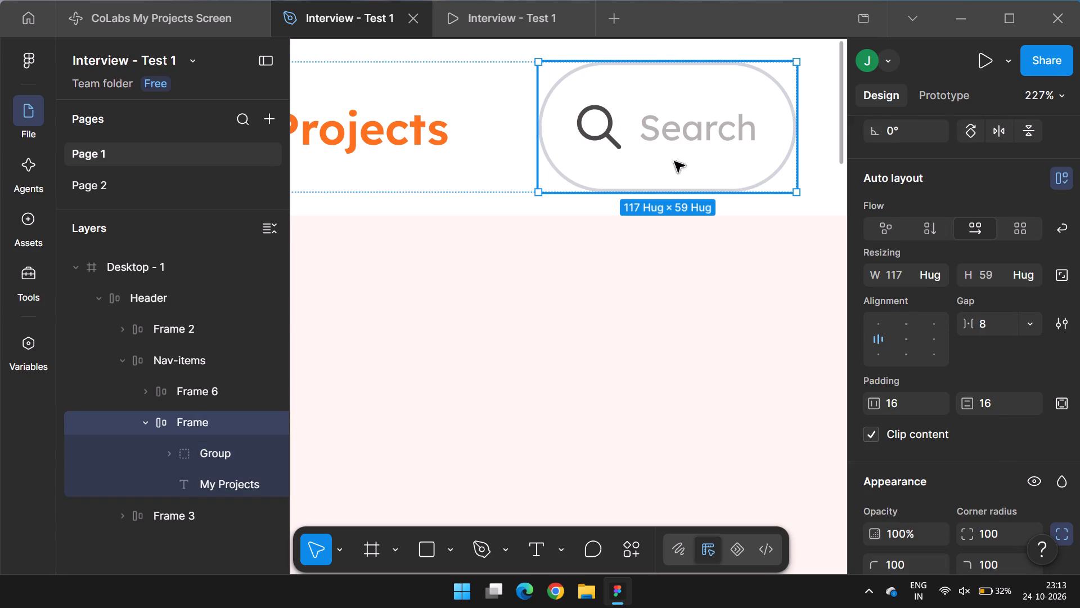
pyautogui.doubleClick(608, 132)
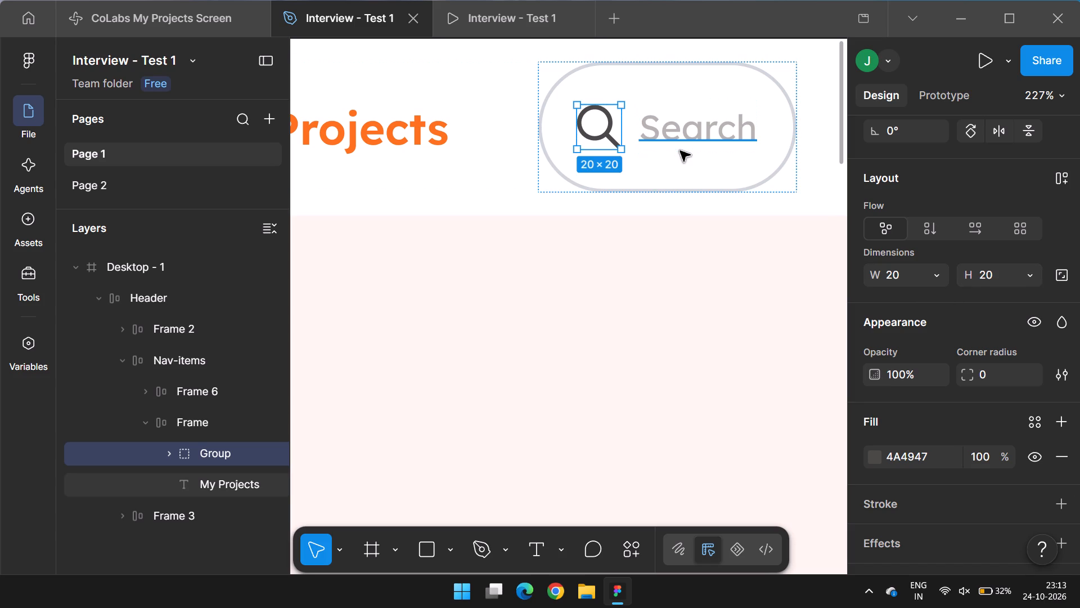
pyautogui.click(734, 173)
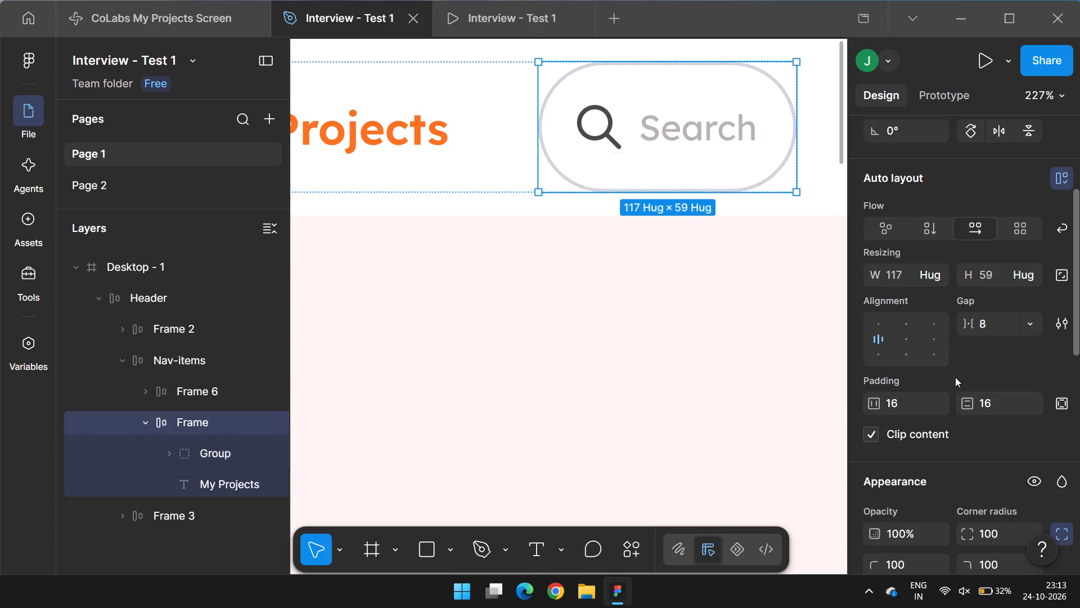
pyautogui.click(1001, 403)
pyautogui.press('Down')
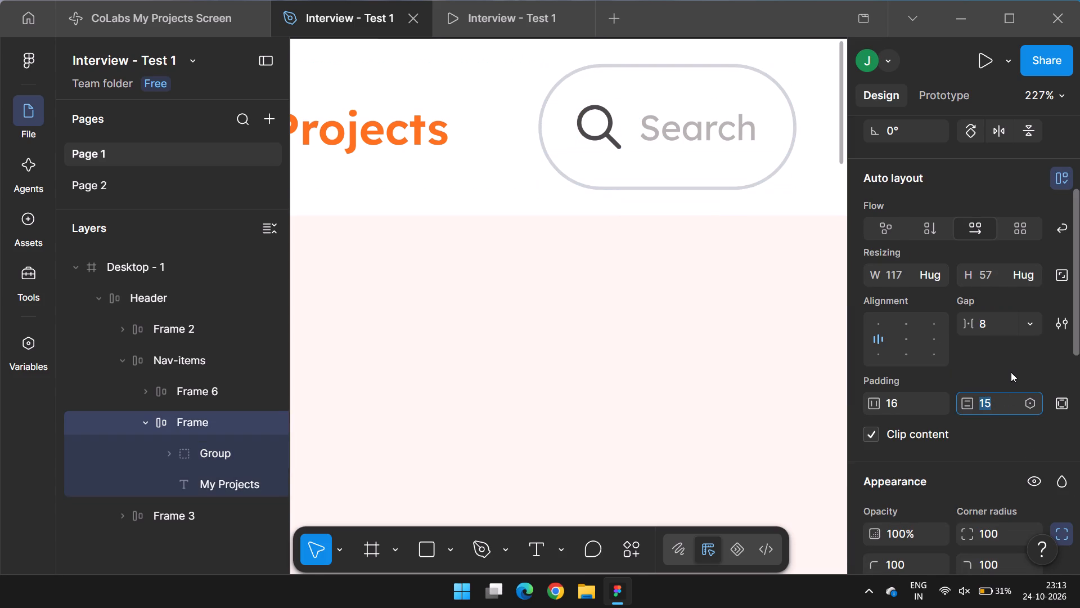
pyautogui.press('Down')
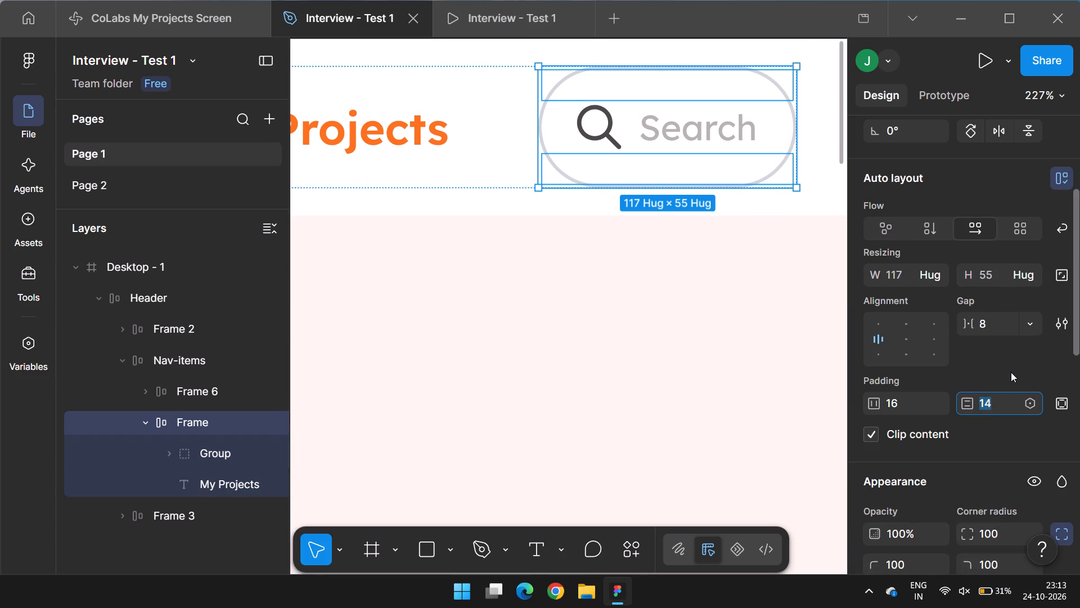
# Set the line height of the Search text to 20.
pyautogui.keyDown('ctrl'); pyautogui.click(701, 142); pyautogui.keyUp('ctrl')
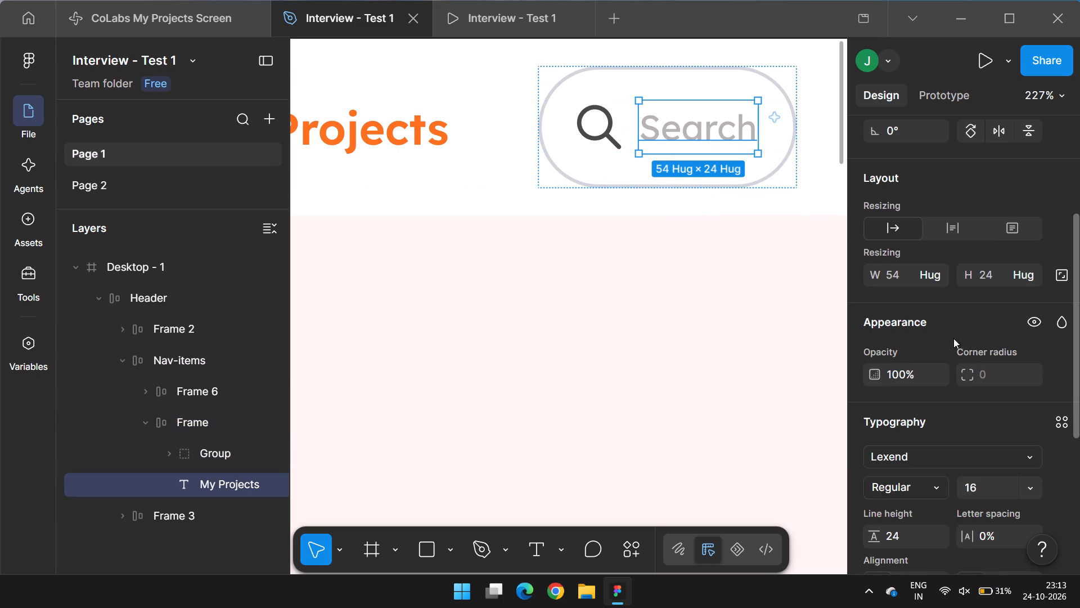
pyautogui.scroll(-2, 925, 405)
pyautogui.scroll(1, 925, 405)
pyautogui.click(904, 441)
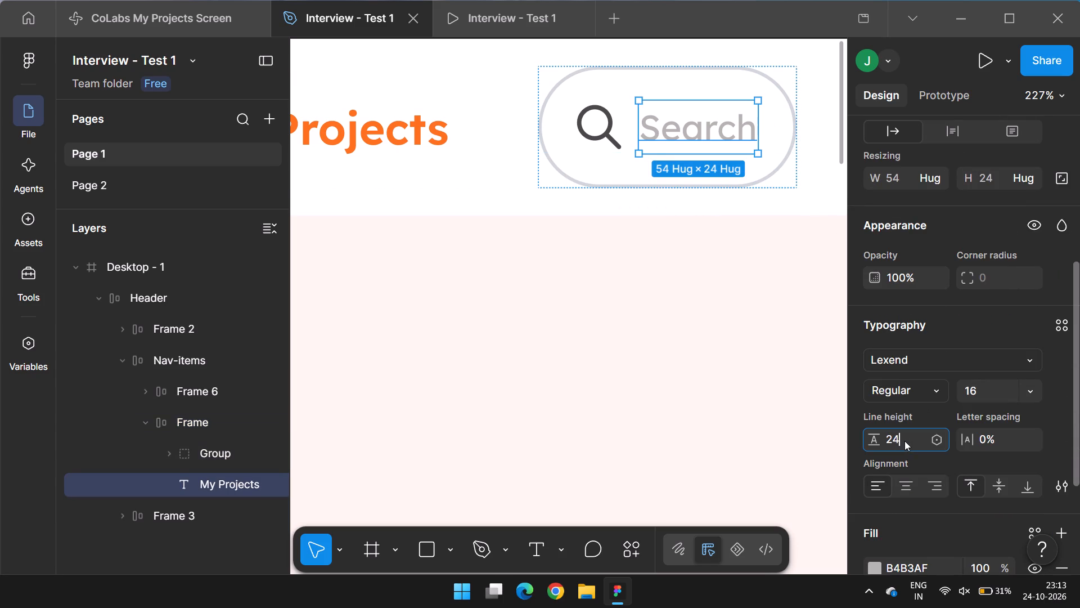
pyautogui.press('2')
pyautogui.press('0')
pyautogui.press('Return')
# Try a vertical padding of 13 on the search field frame, and set it to 16 instead.
pyautogui.hotkey('shift', 'Return')
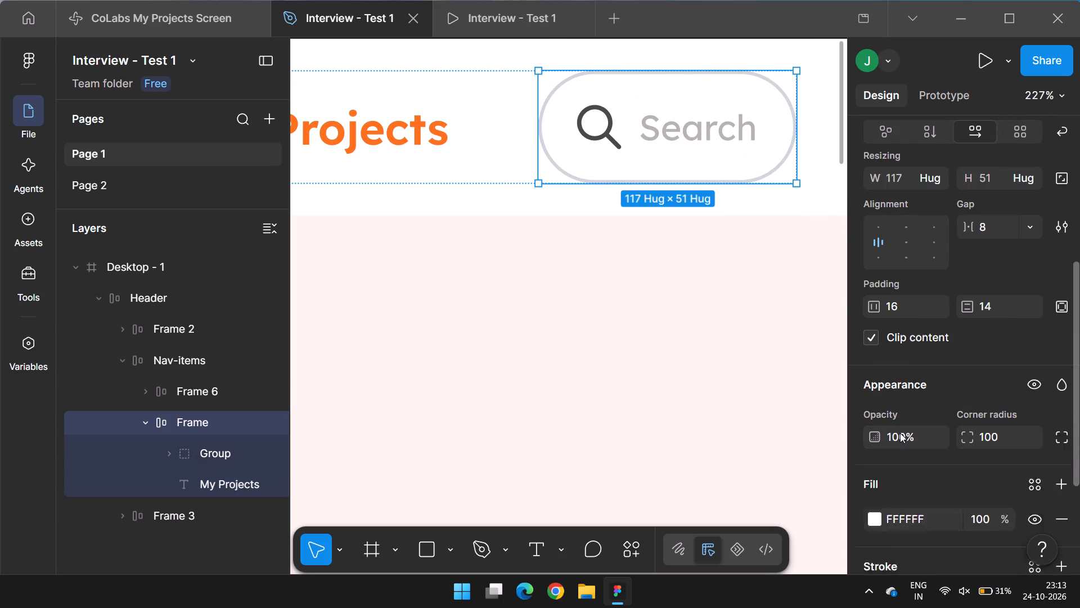
pyautogui.click(994, 303)
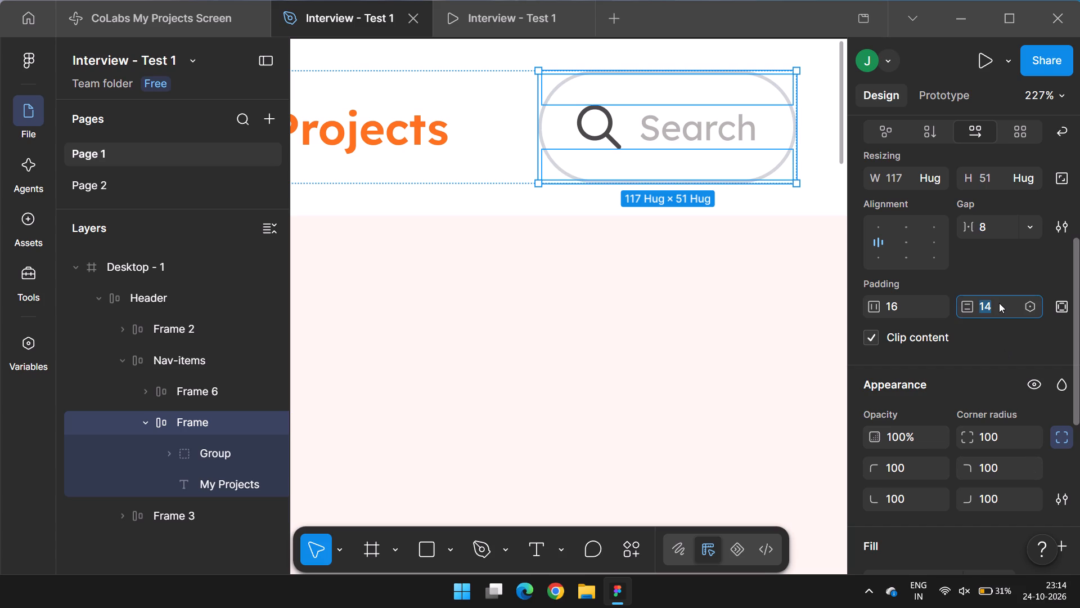
pyautogui.write('13')
pyautogui.press('Return')
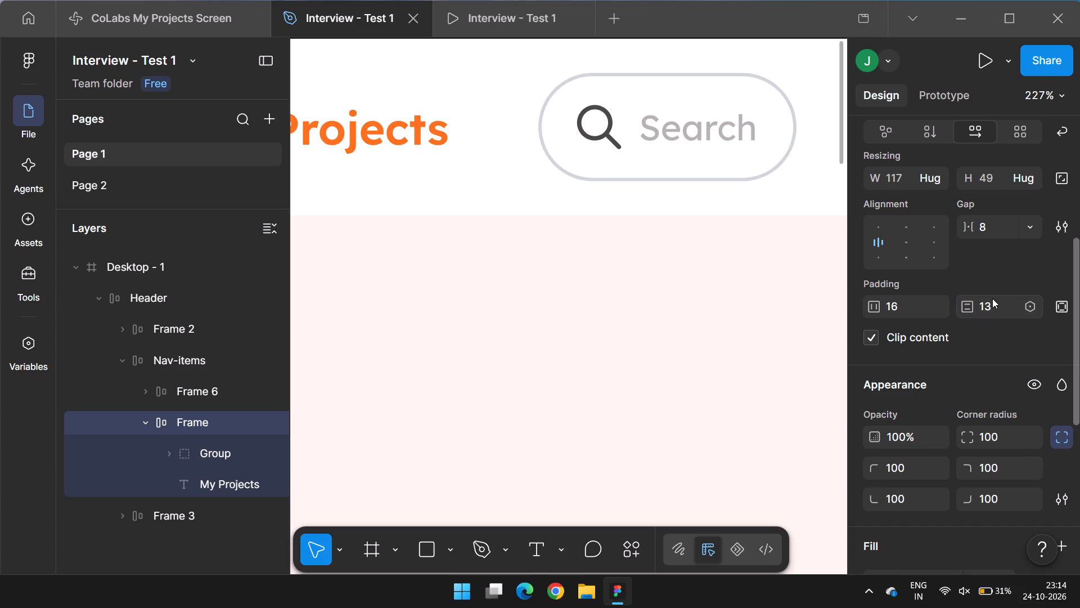
pyautogui.click(996, 313)
pyautogui.write('16')
pyautogui.press('Return')
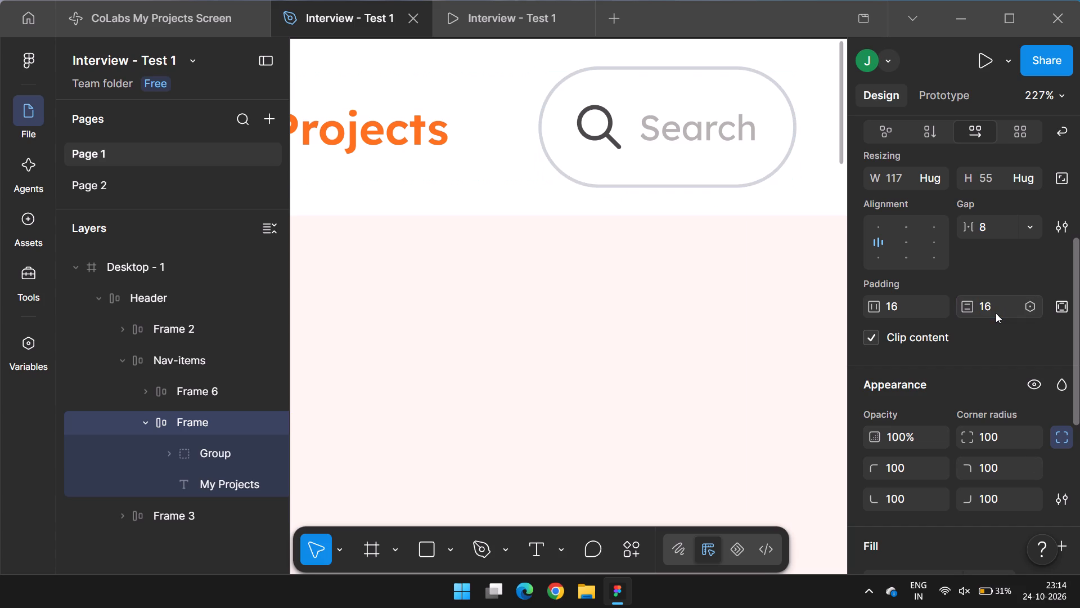
# Set the line height of the Search text in the header search field to 24.
pyautogui.keyDown('ctrl'); pyautogui.scroll(-3, 728, 234); pyautogui.keyUp('ctrl')
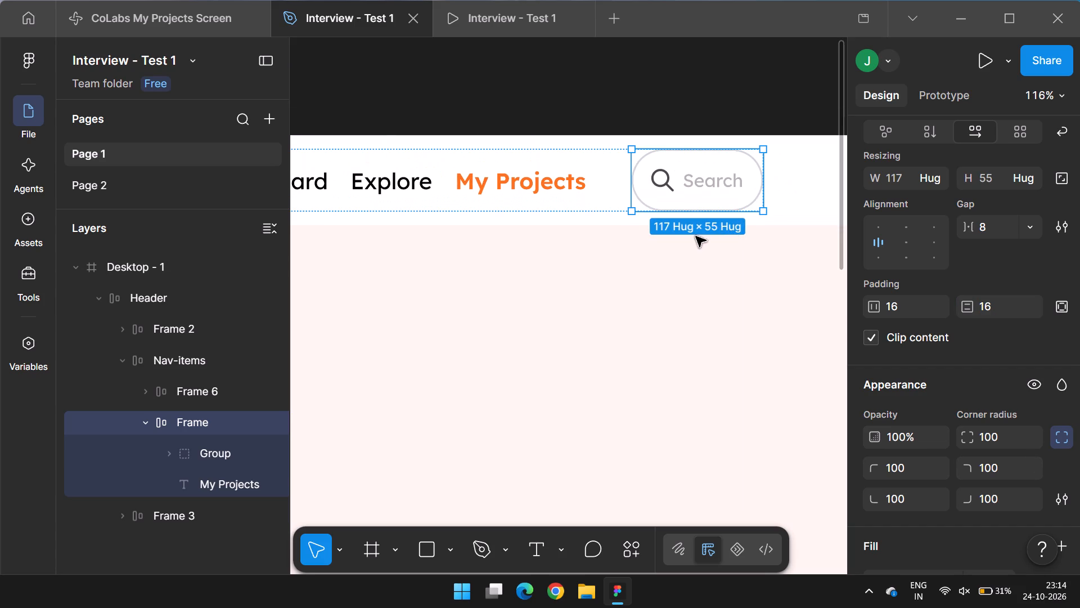
pyautogui.keyDown('ctrl'); pyautogui.scroll(3, 744, 176); pyautogui.keyUp('ctrl')
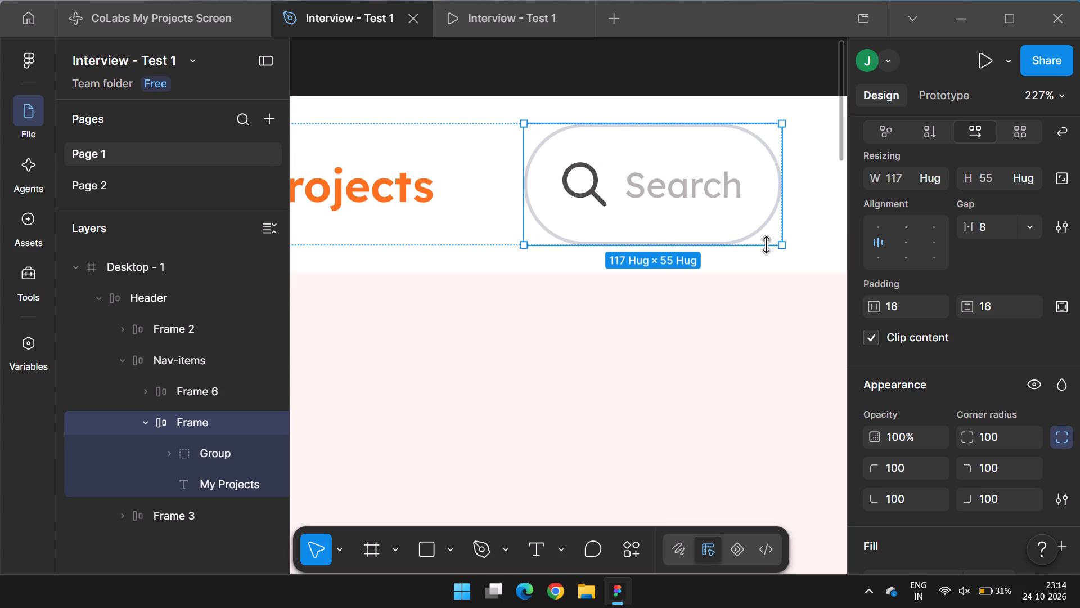
pyautogui.doubleClick(676, 187)
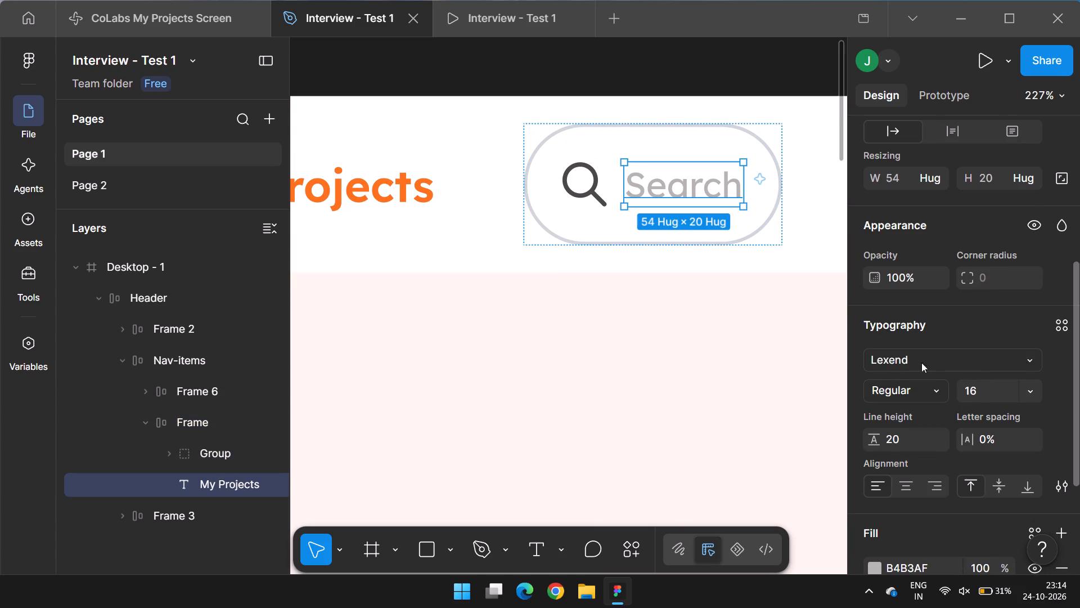
pyautogui.click(895, 439)
pyautogui.write('24')
pyautogui.hotkey('ctrl', 'a')
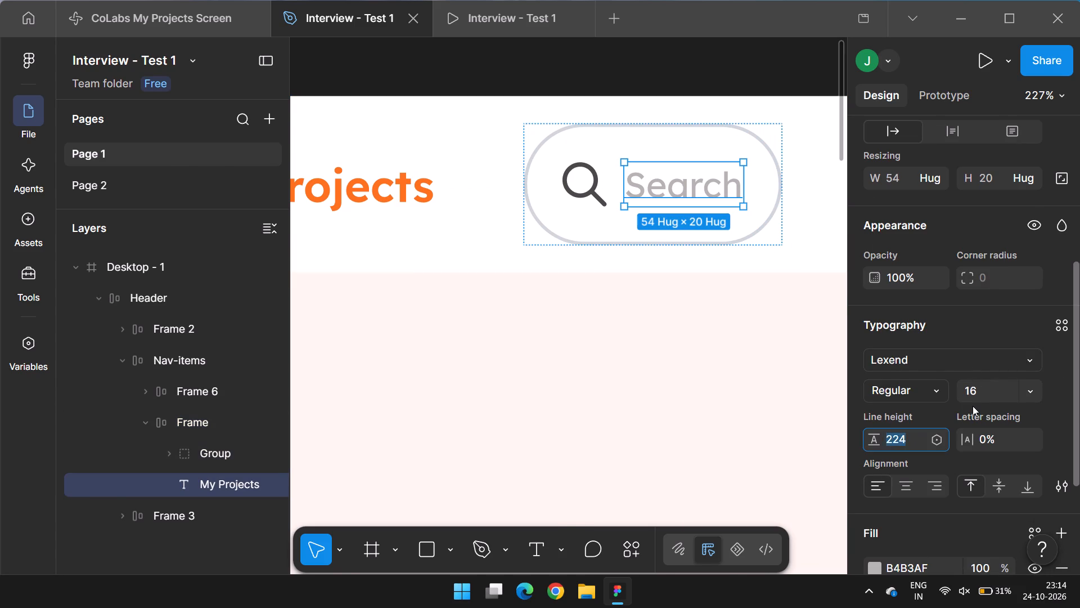
pyautogui.hotkey('ctrl', '2')
pyautogui.press('4')
pyautogui.click(524, 12)
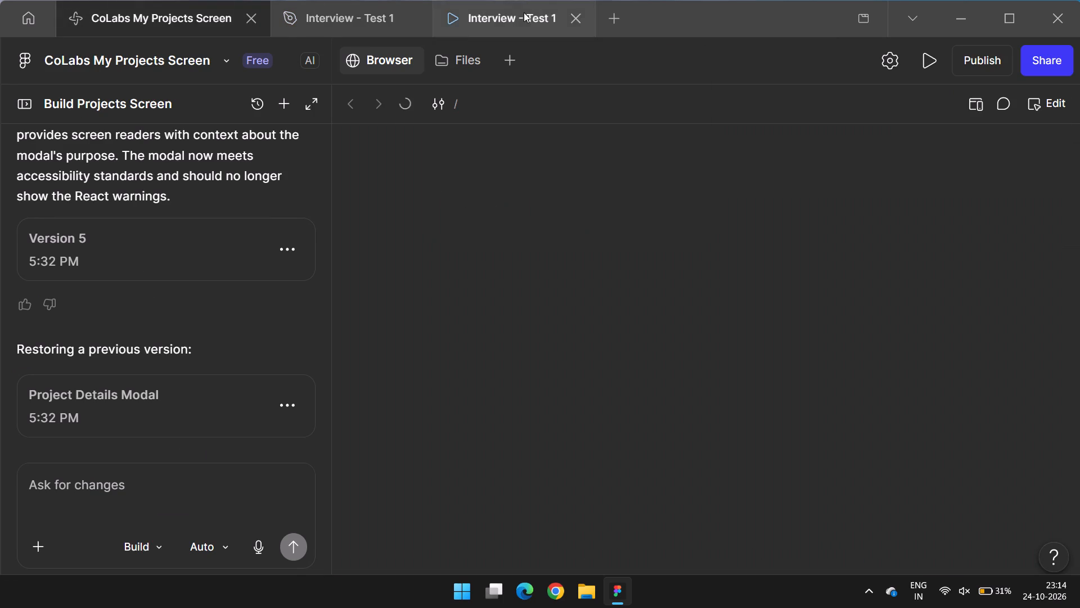
pyautogui.click(373, 23)
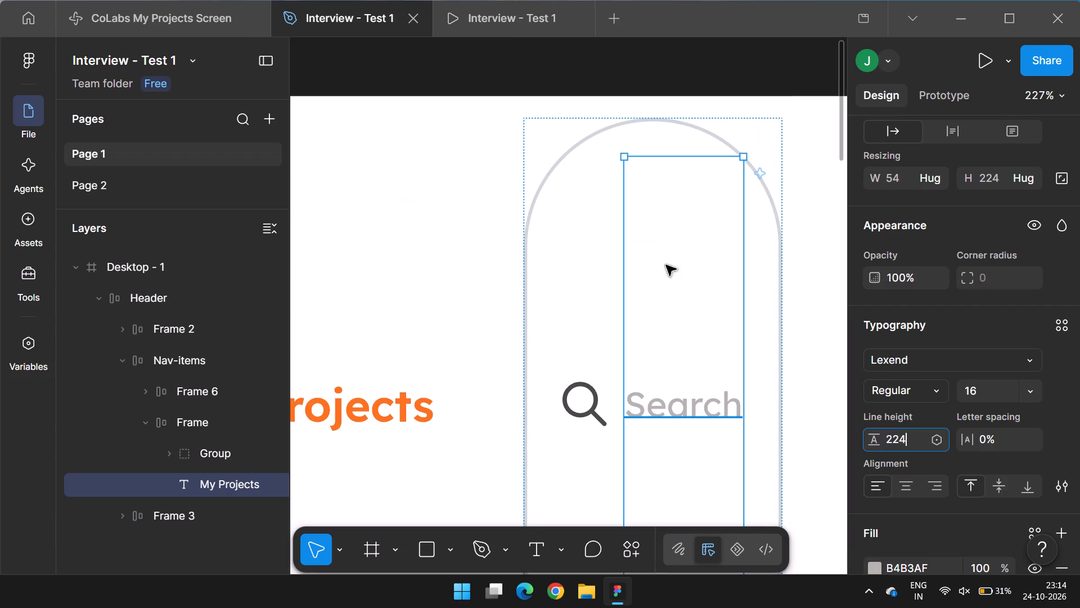
pyautogui.keyDown('ctrl'); pyautogui.scroll(-4, 625, 280); pyautogui.keyUp('ctrl')
pyautogui.hotkey('ctrl', 'a')
pyautogui.press('2')
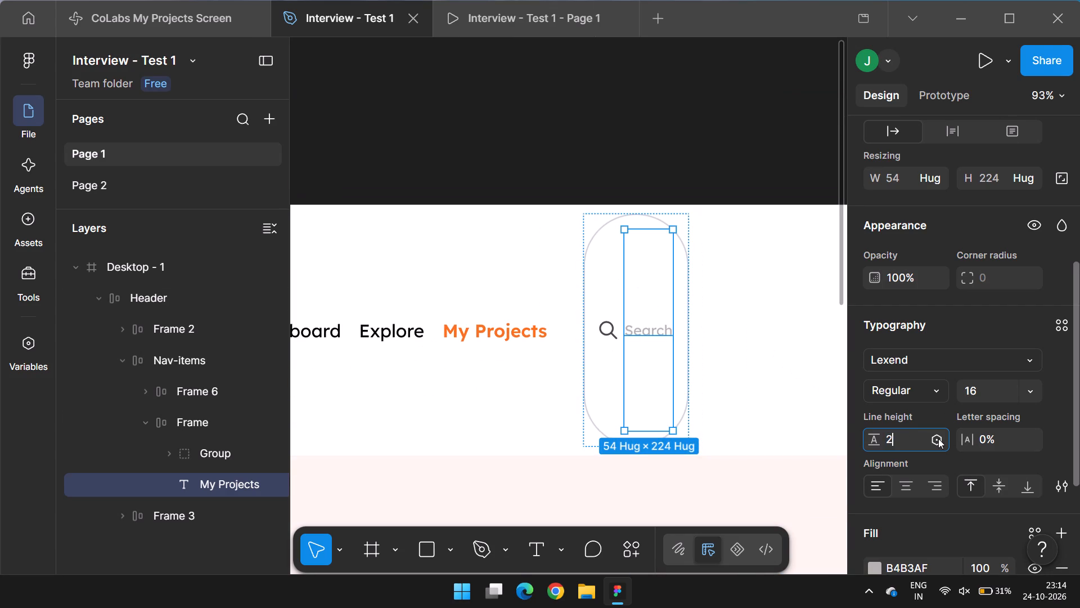
pyautogui.press('4')
pyautogui.press('Return')
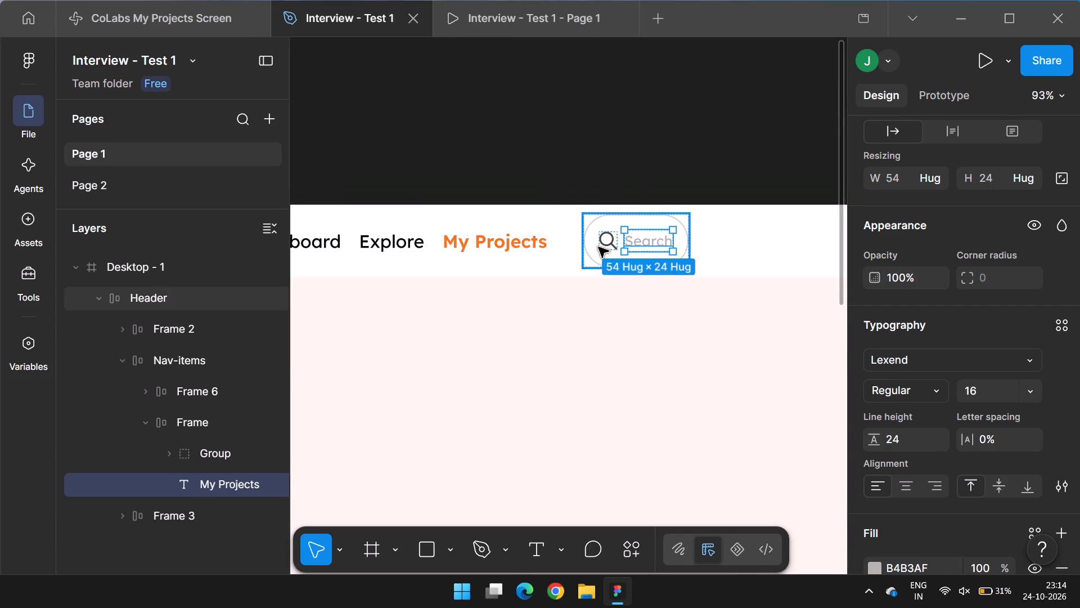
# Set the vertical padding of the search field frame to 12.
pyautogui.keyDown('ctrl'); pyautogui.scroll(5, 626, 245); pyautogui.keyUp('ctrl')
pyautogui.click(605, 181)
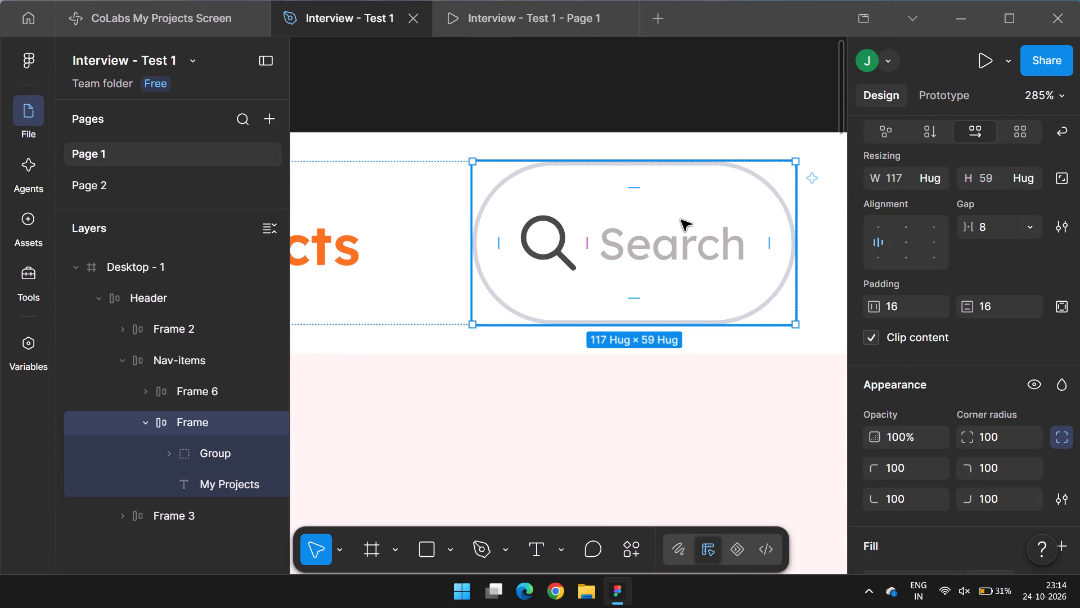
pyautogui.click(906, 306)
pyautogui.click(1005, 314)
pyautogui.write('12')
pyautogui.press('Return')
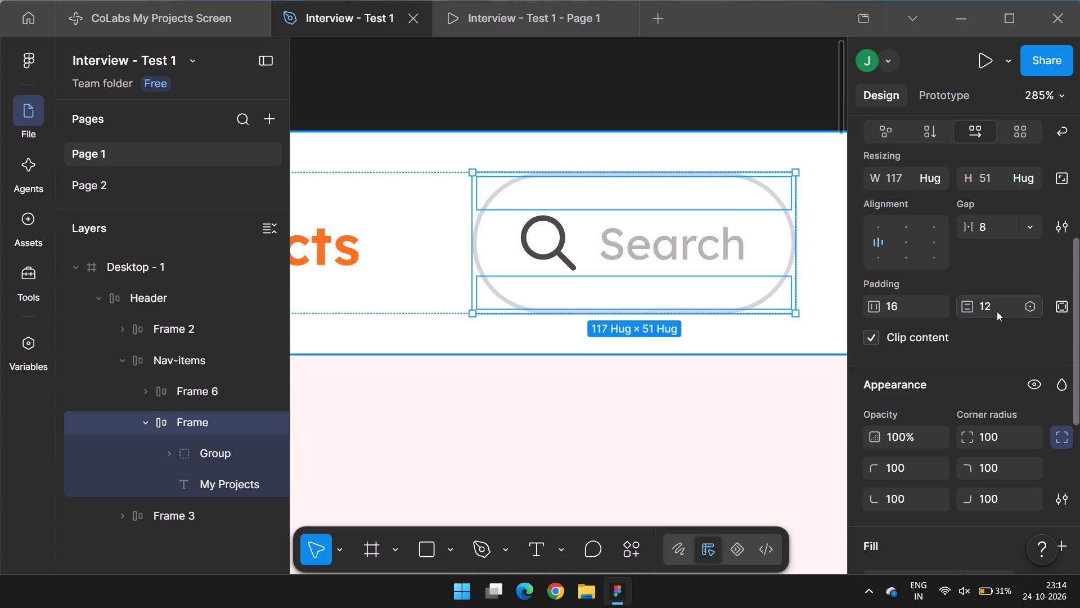
# Try horizontal paddings of 14 and 8 on the search field frame, and set it to 12 instead.
pyautogui.click(898, 309)
pyautogui.write('14')
pyautogui.press('Return')
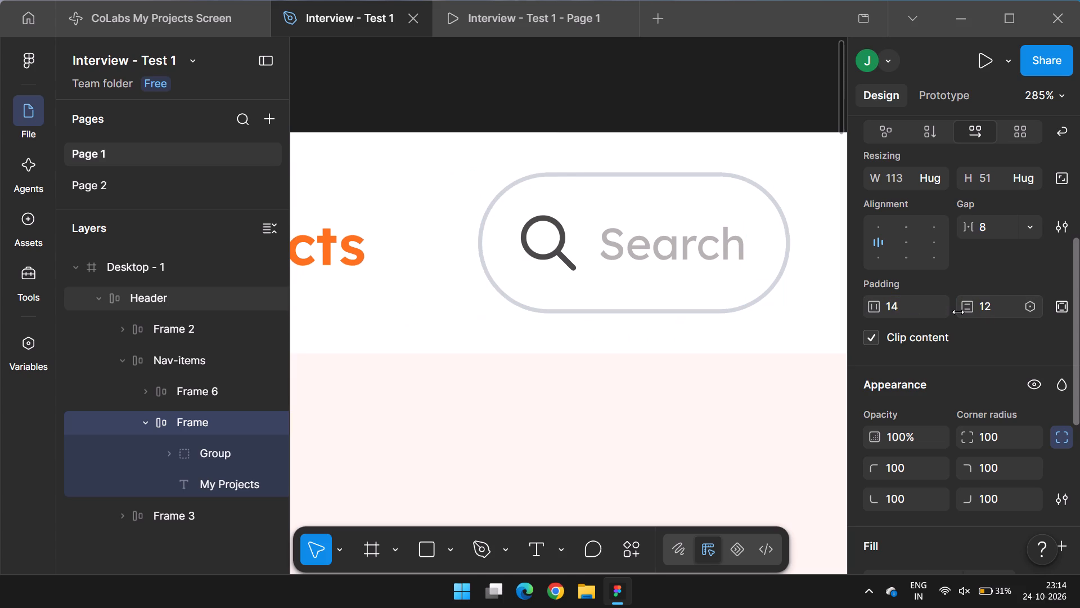
pyautogui.click(906, 305)
pyautogui.press('8')
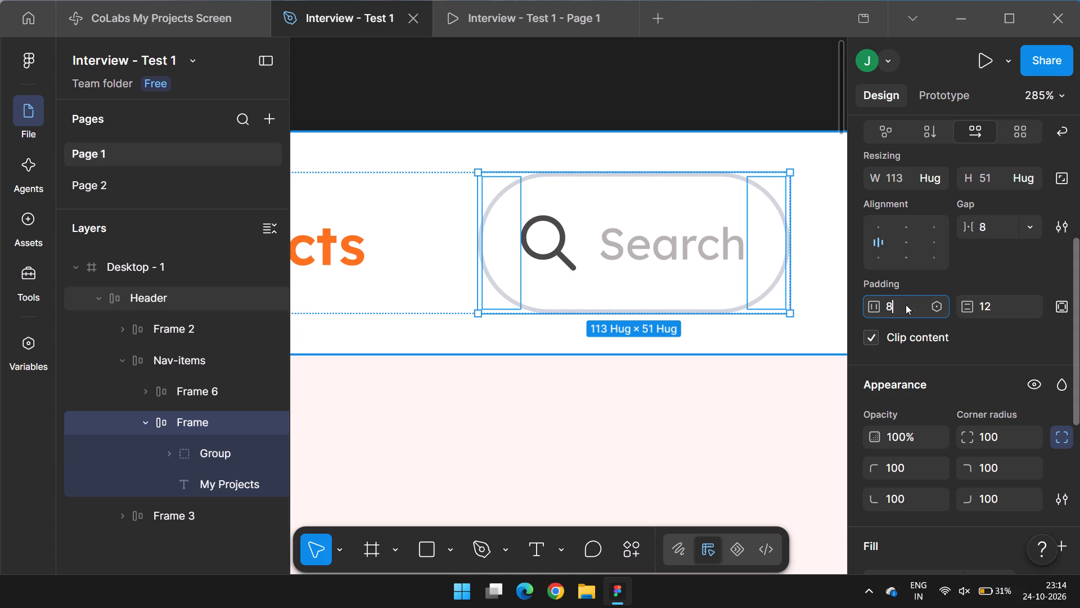
pyautogui.press('Return')
pyautogui.click(906, 305)
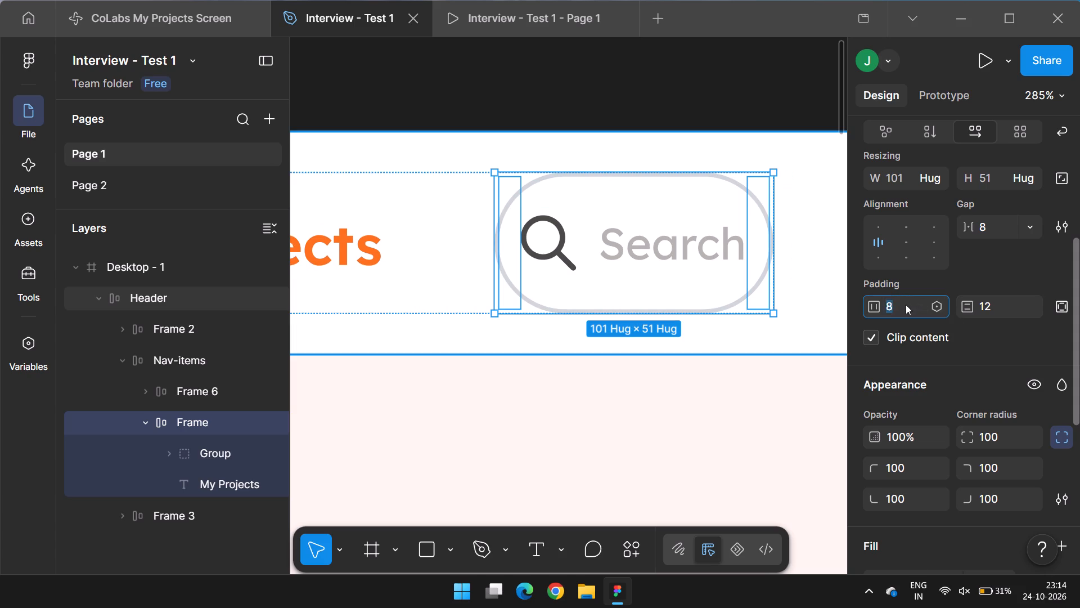
pyautogui.write('12')
pyautogui.press('Return')
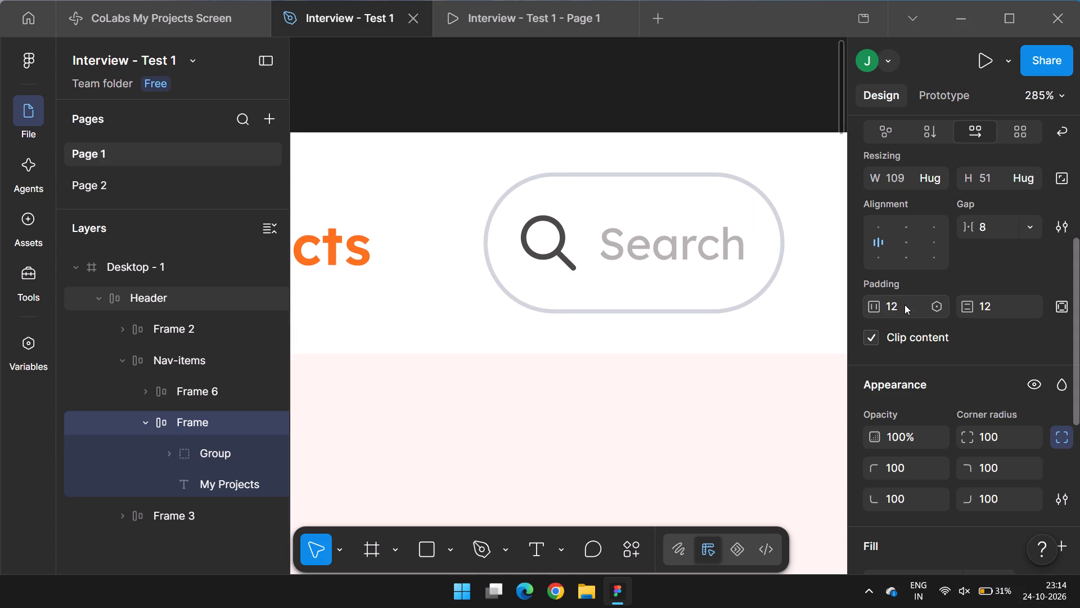
# Examine the padding settings of the header's profile avatar frame for comparison with the search field.
pyautogui.click(1001, 309)
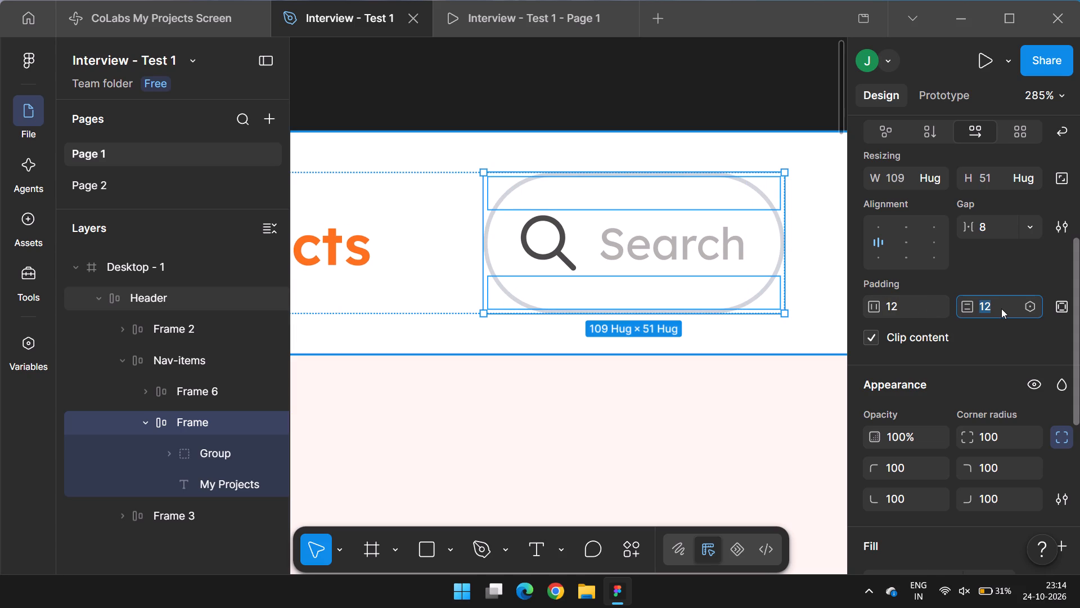
pyautogui.keyDown('ctrl'); pyautogui.scroll(-3, 534, 220); pyautogui.keyUp('ctrl')
pyautogui.keyDown('shift'); pyautogui.scroll(-7, 534, 220); pyautogui.keyUp('shift')
pyautogui.keyDown('shift'); pyautogui.scroll(1, 470, 243); pyautogui.keyUp('shift')
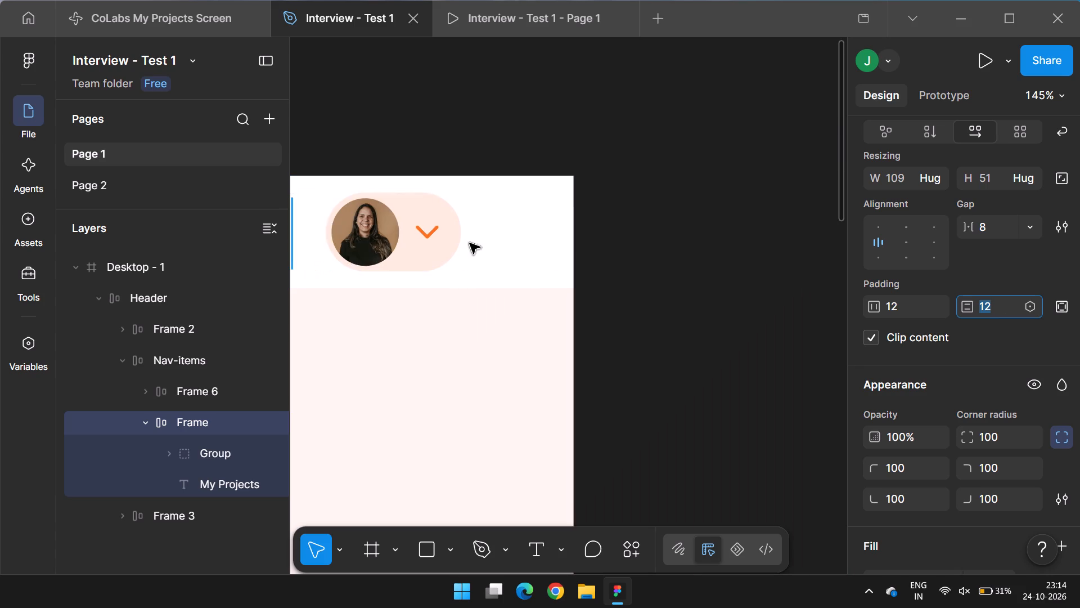
pyautogui.keyDown('shift'); pyautogui.scroll(1, 470, 243); pyautogui.keyUp('shift')
pyautogui.click(538, 265)
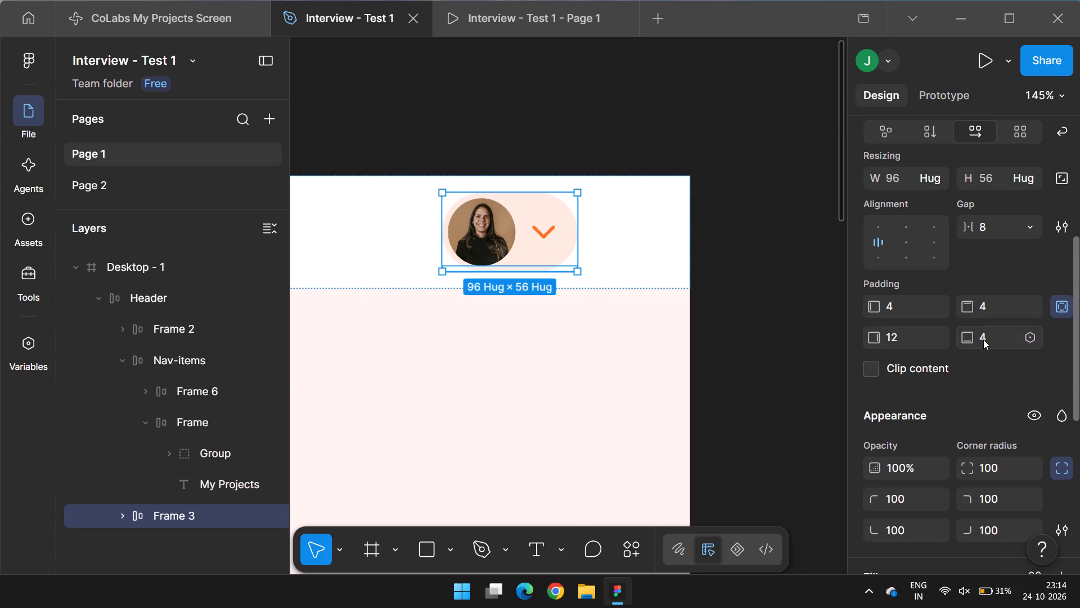
pyautogui.click(894, 338)
pyautogui.keyDown('shift'); pyautogui.scroll(6, 730, 278); pyautogui.keyUp('shift')
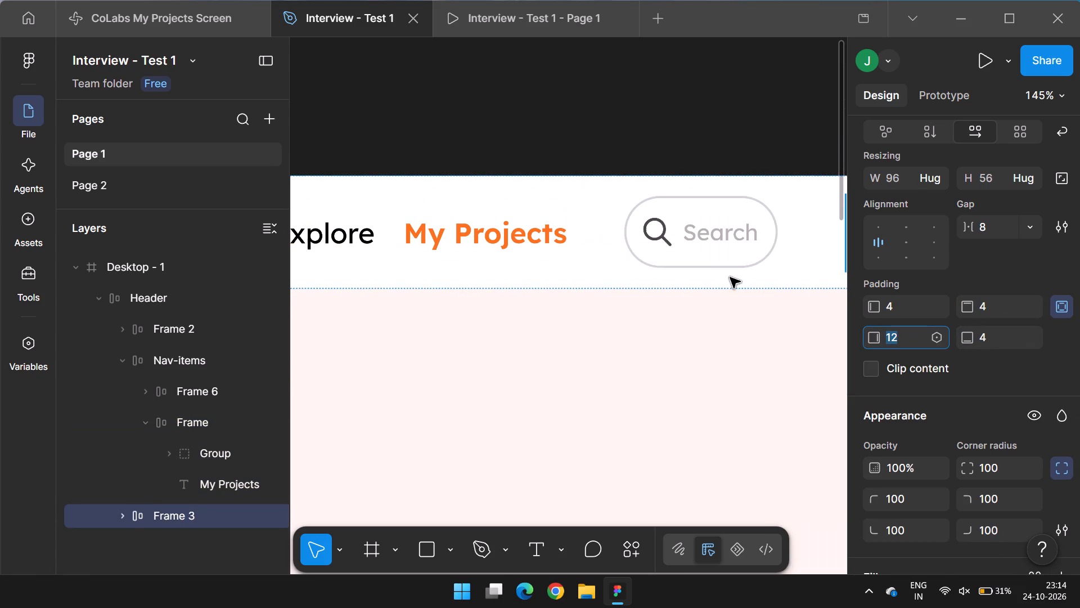
# Reduce the vertical padding of the search field frame to 10.
pyautogui.click(705, 244)
pyautogui.click(705, 244)
pyautogui.scroll(1, 931, 343)
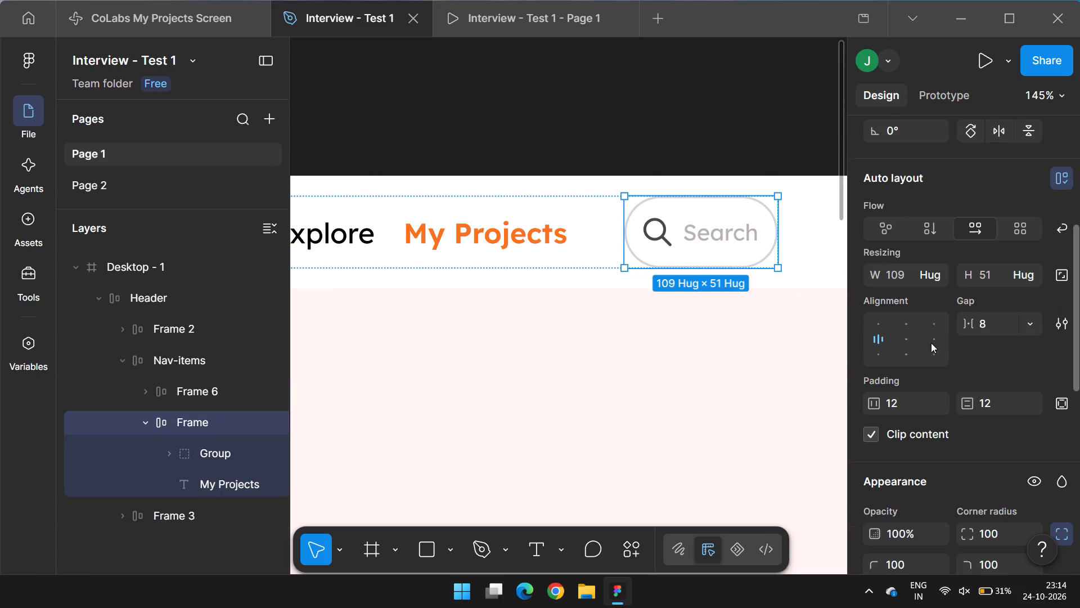
pyautogui.click(999, 395)
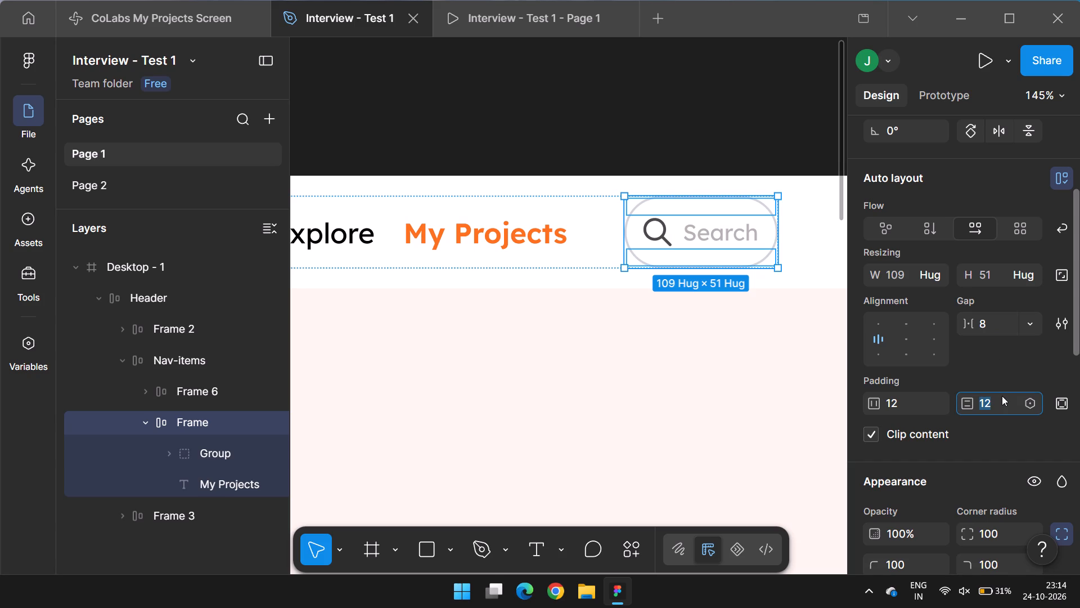
pyautogui.press('Down')
pyautogui.press('Down')
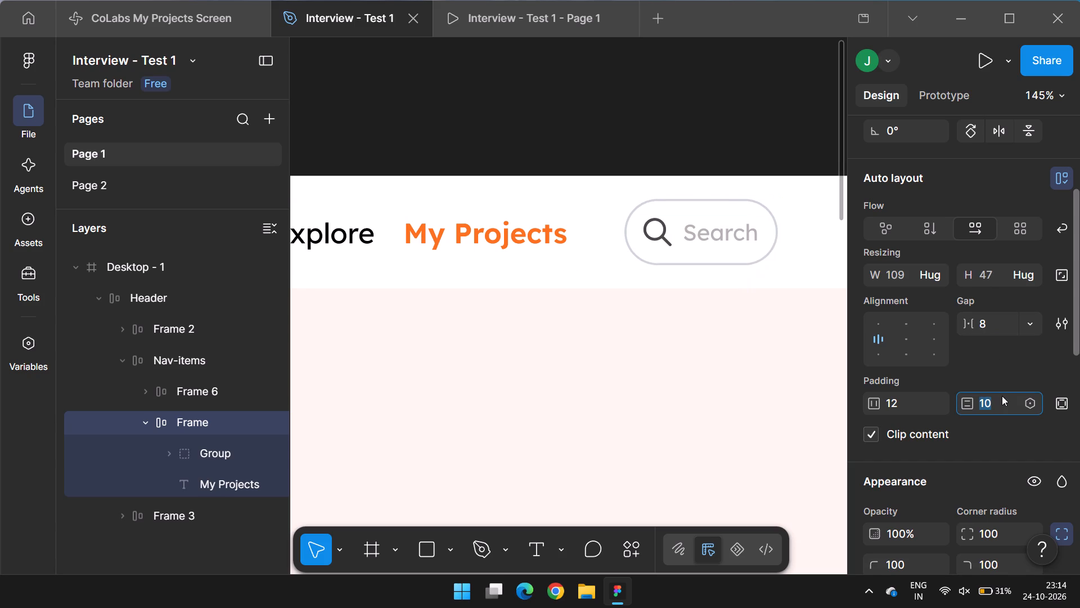
# Lock the aspect ratio of the magnifier icon group in the search field and set its width to 24.
pyautogui.keyDown('ctrl'); pyautogui.click(704, 230); pyautogui.keyUp('ctrl')
pyautogui.click(650, 231)
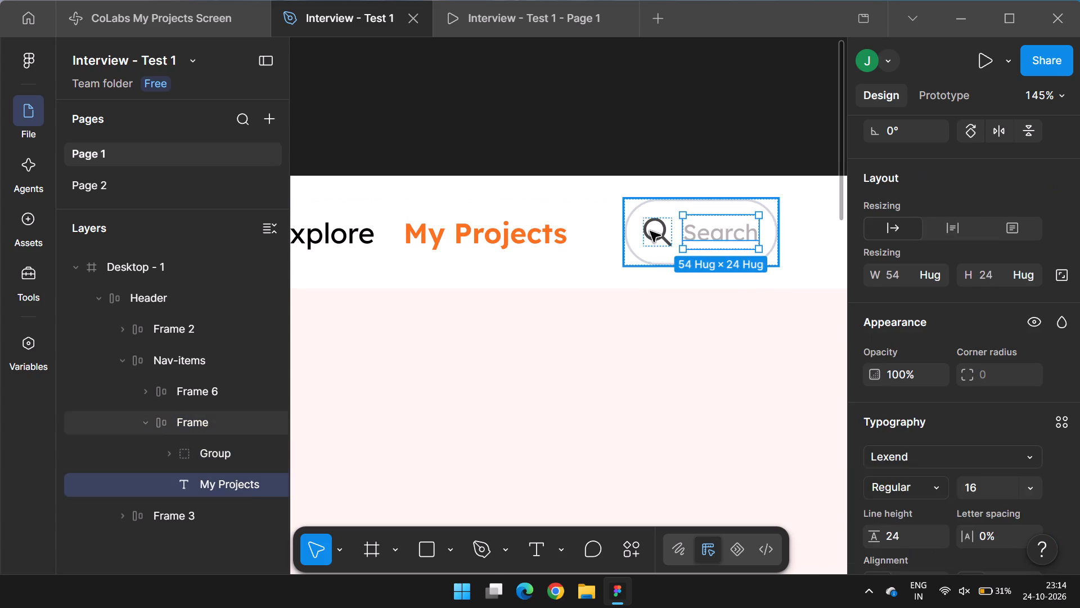
pyautogui.click(910, 278)
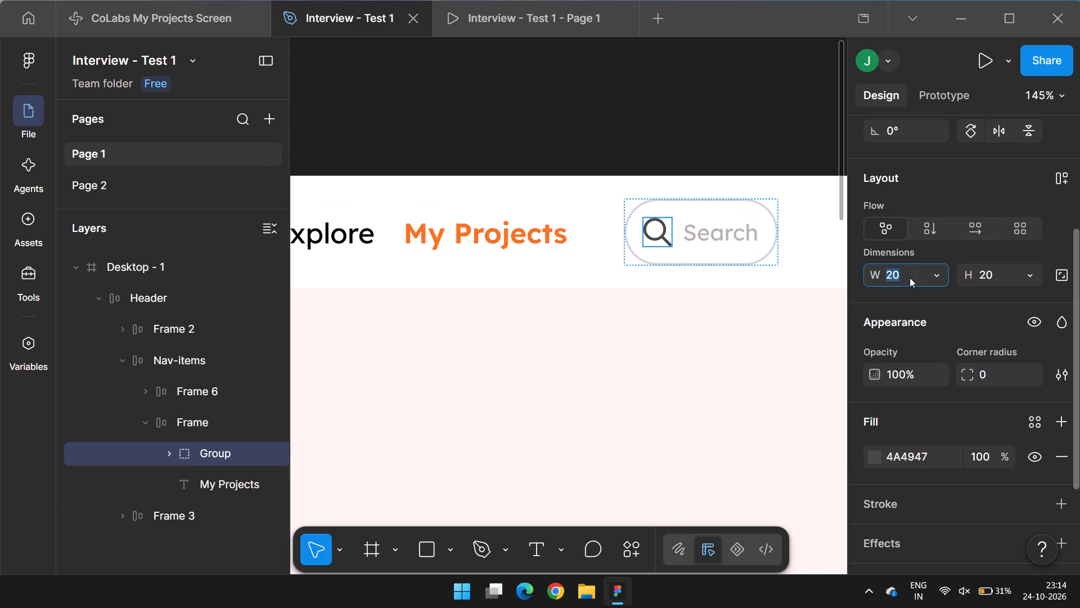
pyautogui.click(1055, 279)
pyautogui.click(894, 267)
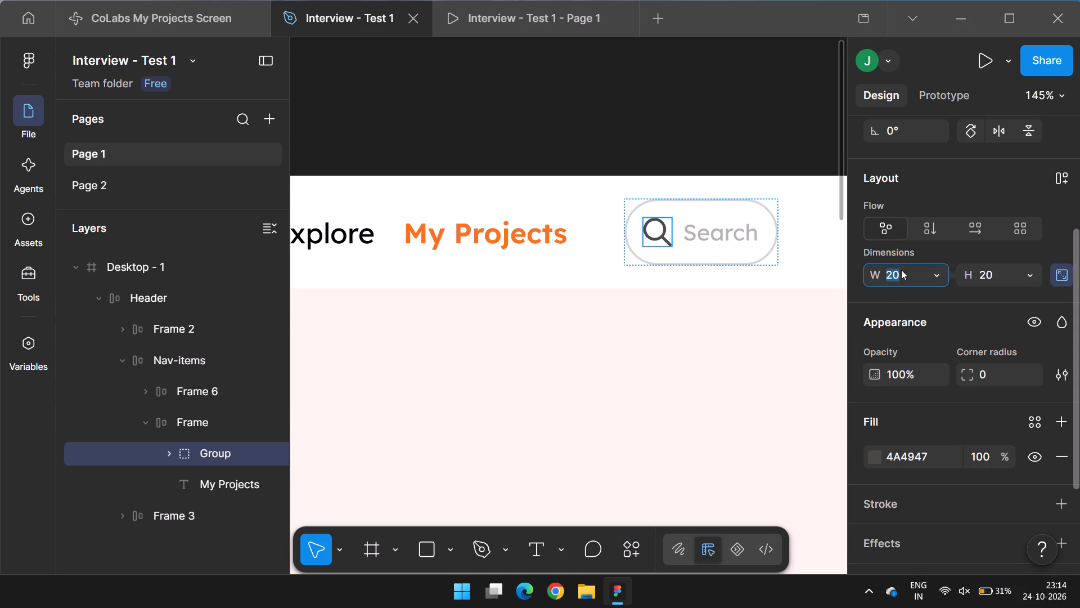
pyautogui.write('24')
pyautogui.press('Return')
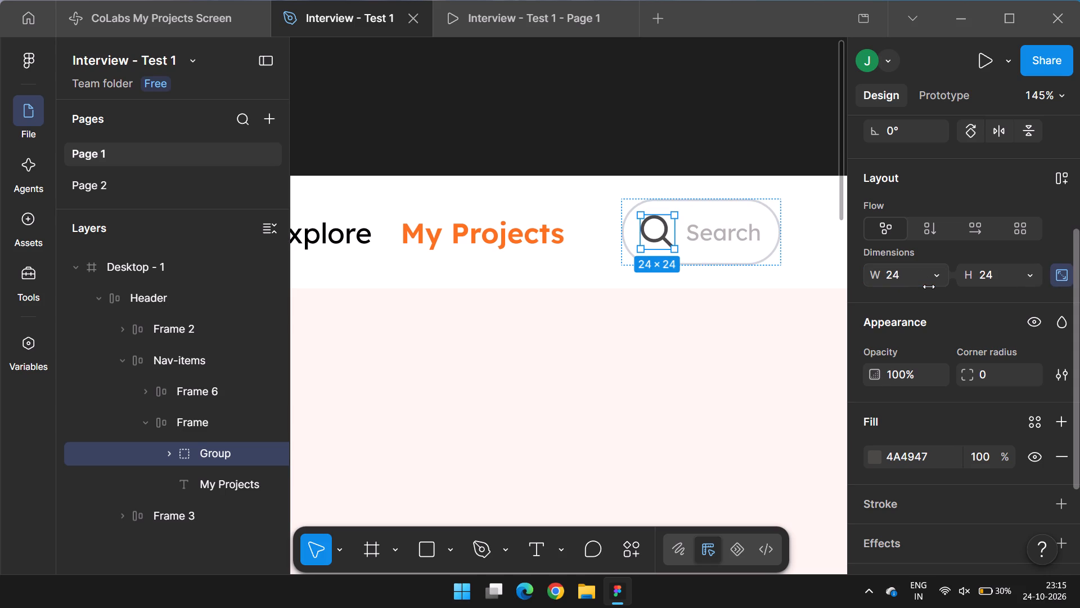
# Ungroup the magnifier icon in the search field and wrap its vector in a new frame.
pyautogui.doubleClick(647, 234)
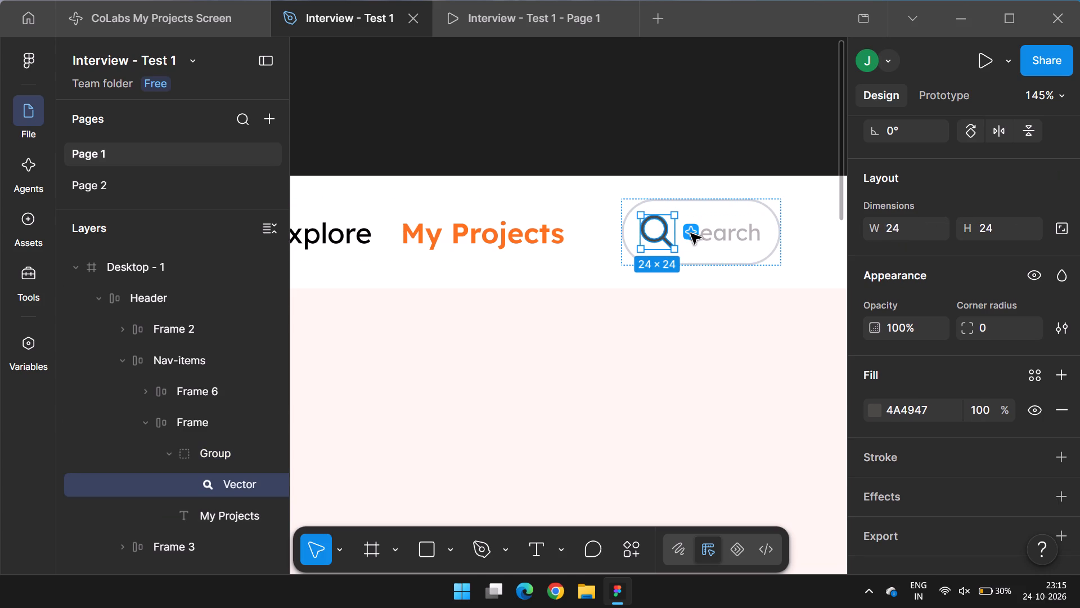
pyautogui.click(192, 459)
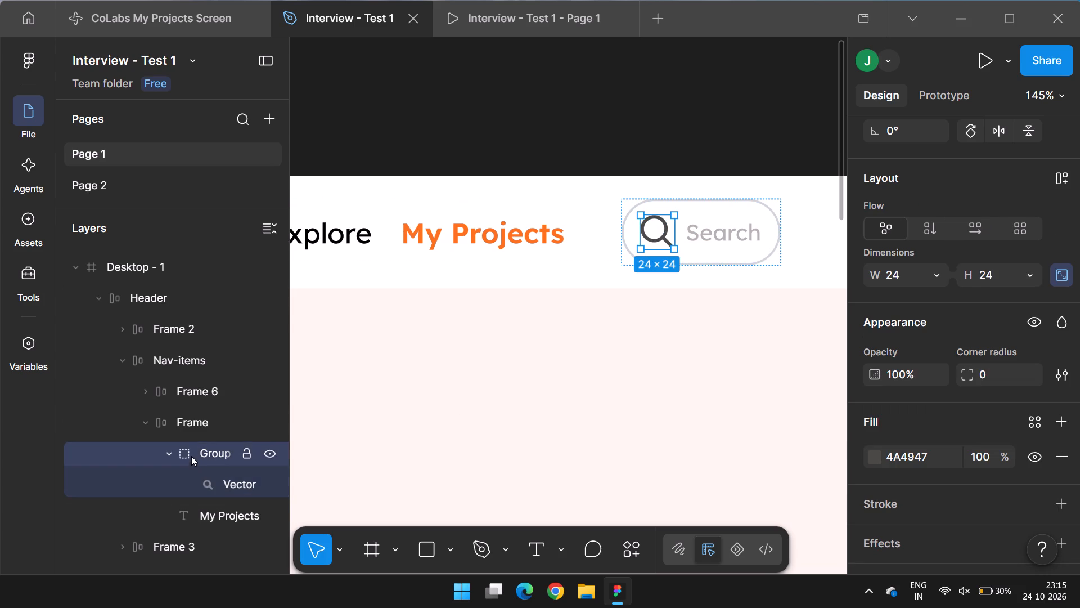
pyautogui.click(185, 424)
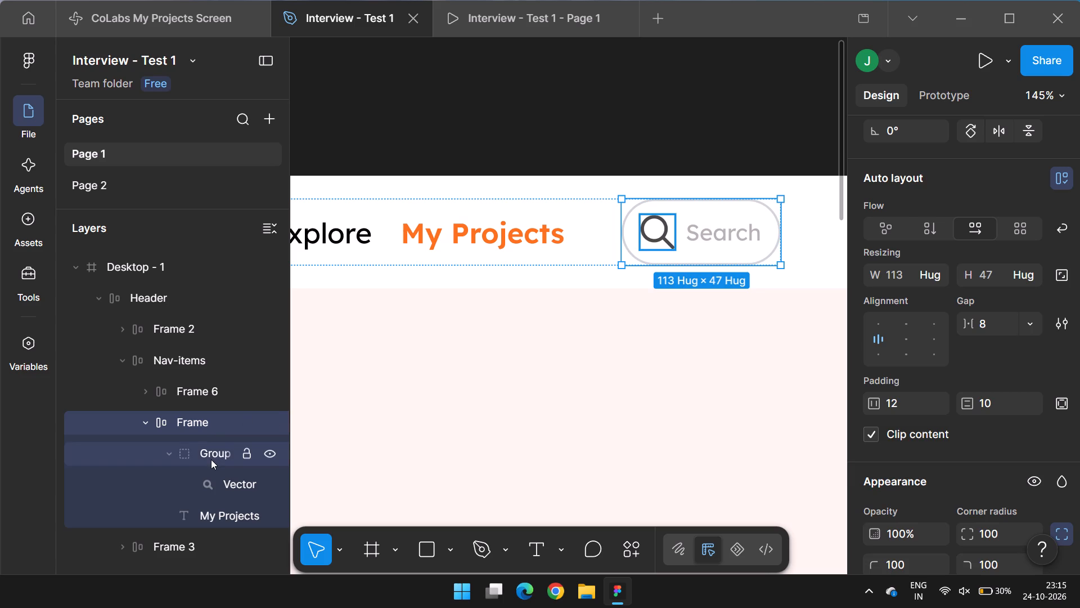
pyautogui.click(211, 459)
pyautogui.hotkey('ctrl', 'shift', 'g')
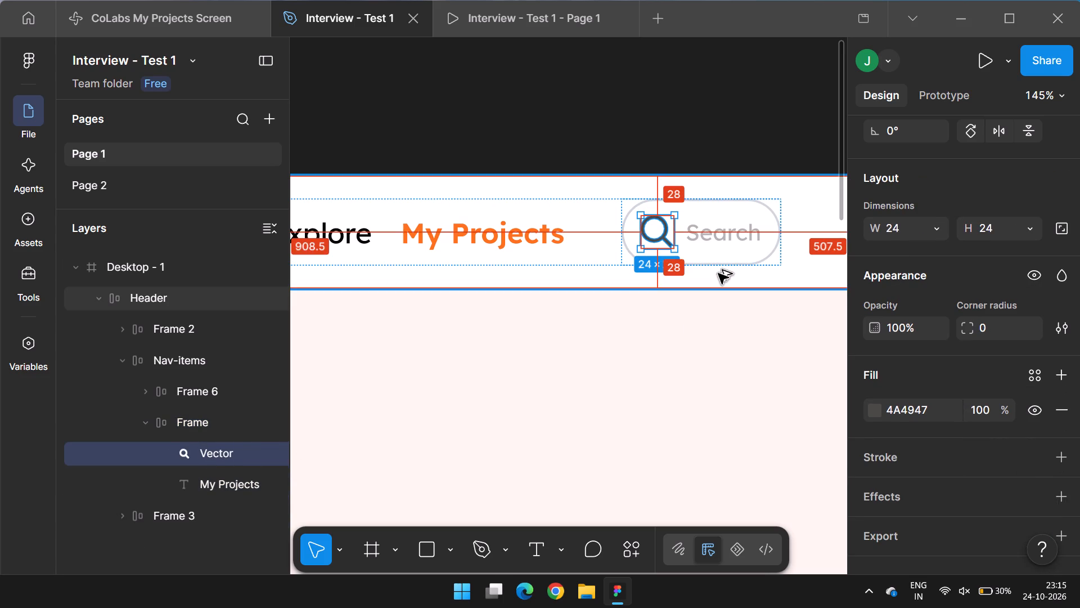
pyautogui.hotkey('ctrl', 'alt', 'g')
pyautogui.press('Return')
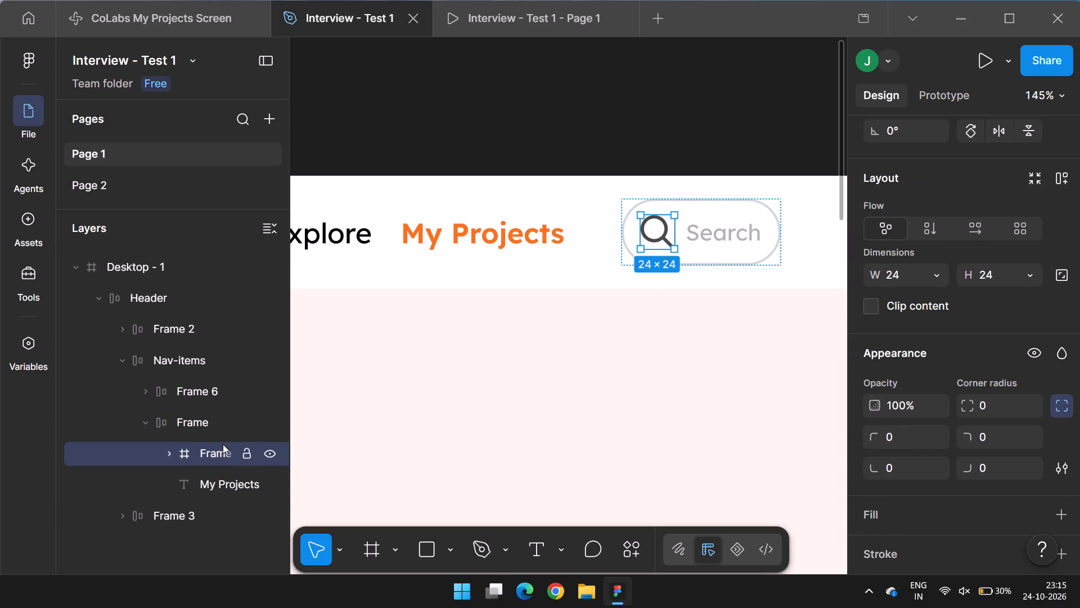
pyautogui.click(213, 457)
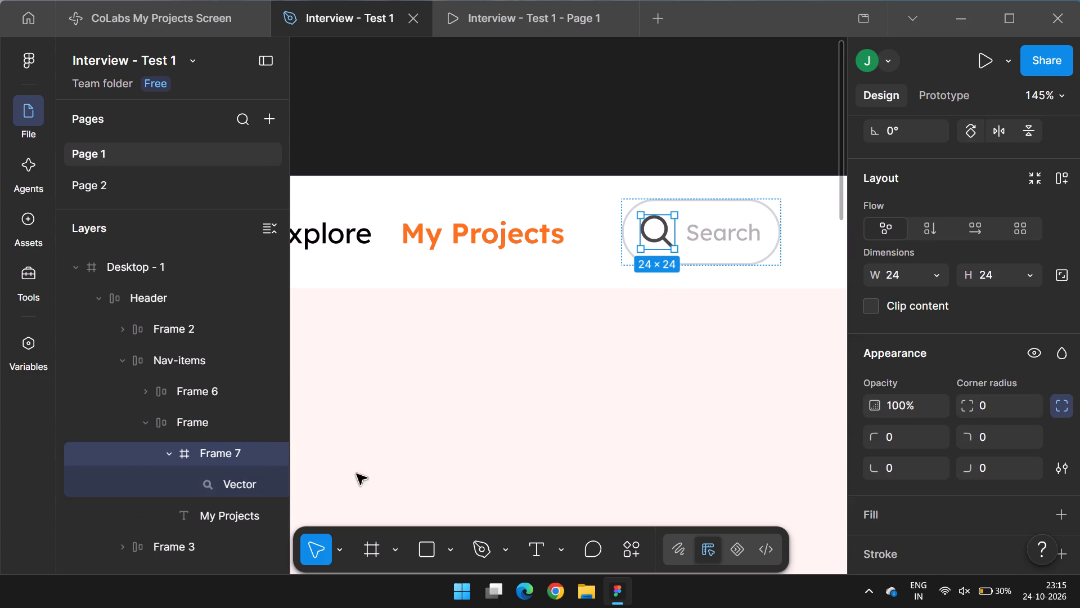
# Scale the magnifier vector inside the new icon frame proportionally to a width of 20.
pyautogui.click(219, 481)
pyautogui.press('k')
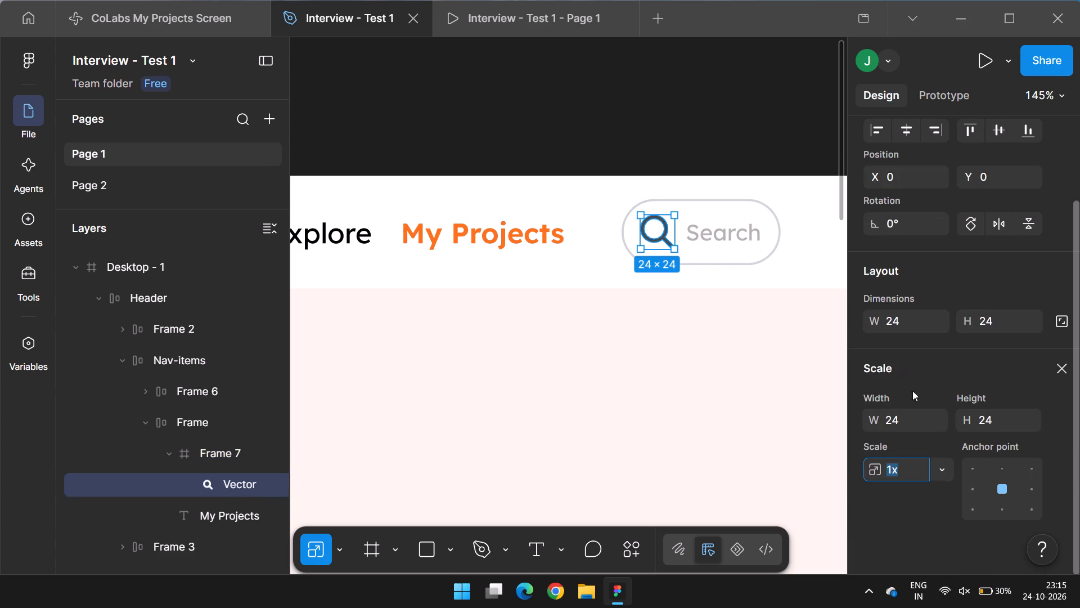
pyautogui.click(897, 414)
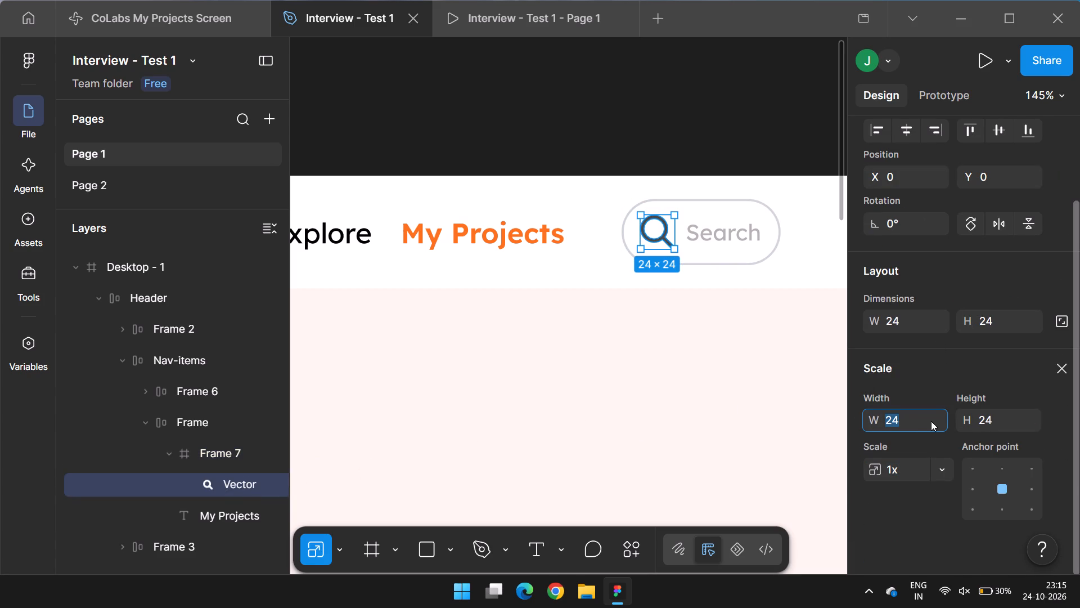
pyautogui.write('20')
pyautogui.press('Return')
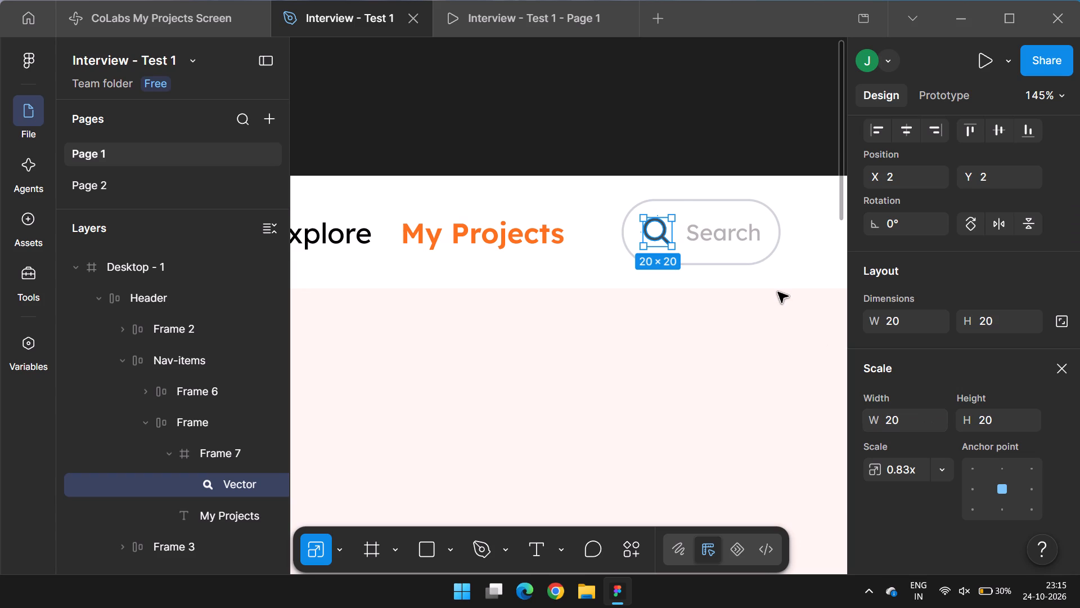
# Centre the magnifier vector vertically and horizontally within its icon frame, and select that frame.
pyautogui.hotkey('alt', 'v')
pyautogui.hotkey('alt', 'h')
pyautogui.hotkey('shift', 'Return')
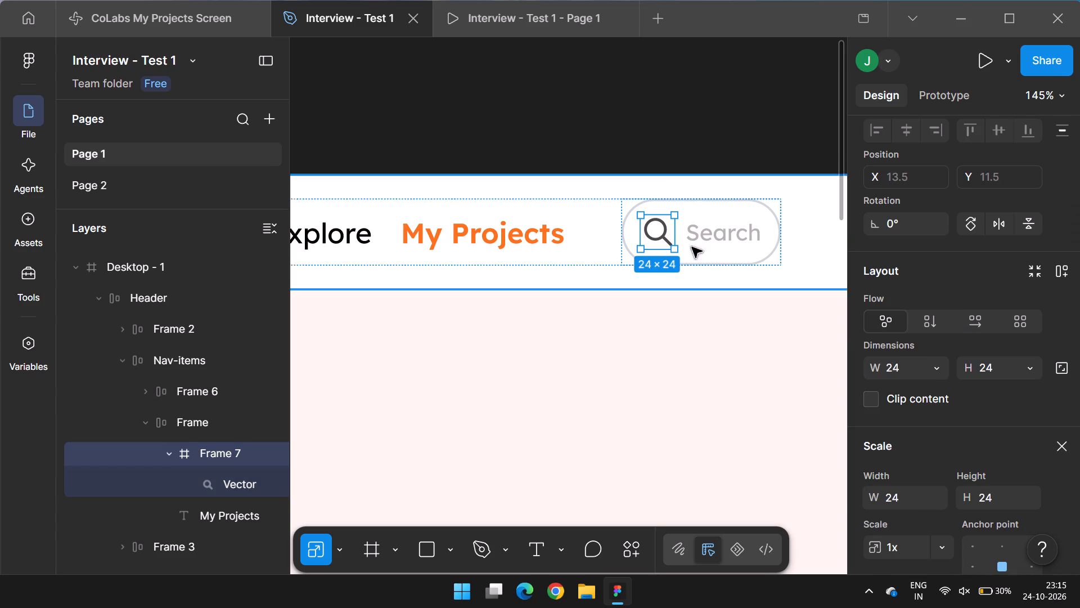
# Leave the Scale tool with the Search text selected and examine the text's sizing and typography settings.
pyautogui.keyDown('ctrl'); pyautogui.scroll(3, 725, 209); pyautogui.keyUp('ctrl')
pyautogui.click(721, 249)
pyautogui.keyDown('ctrl'); pyautogui.scroll(-3, 711, 279); pyautogui.keyUp('ctrl')
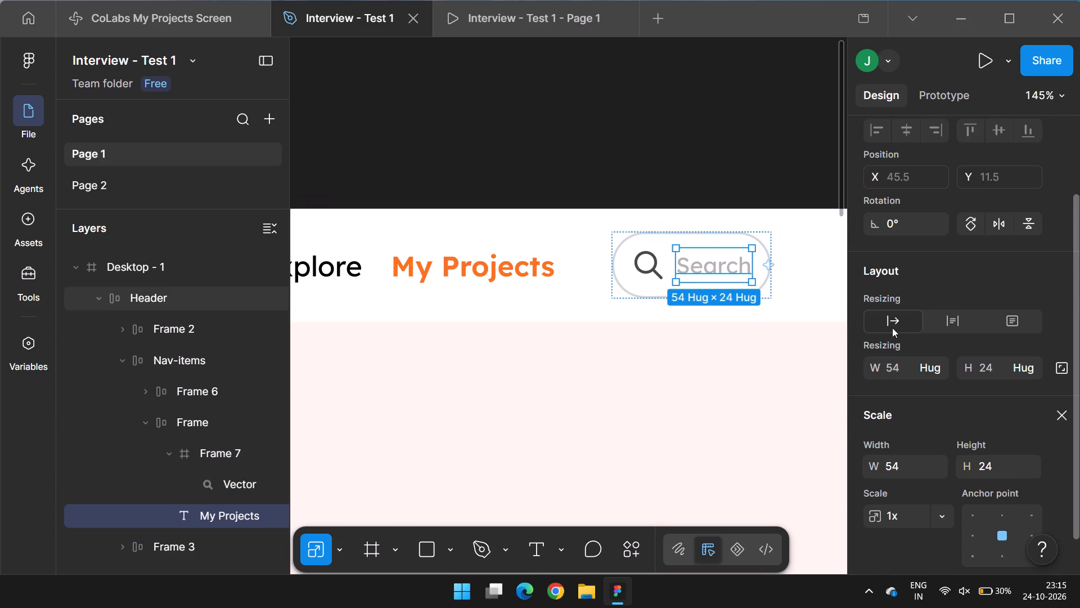
pyautogui.click(1067, 420)
pyautogui.scroll(-1, 973, 464)
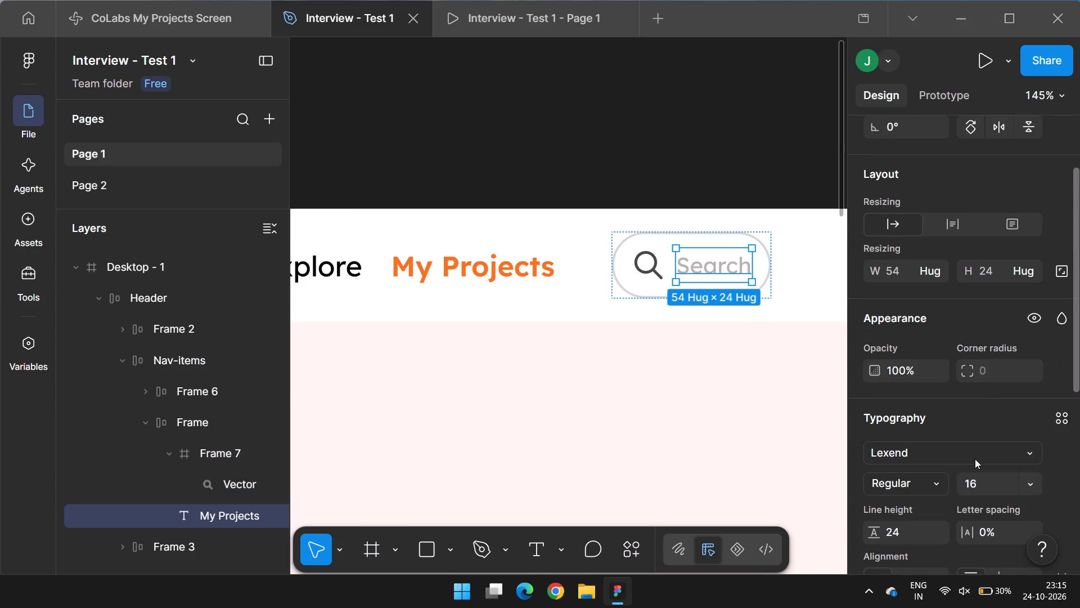
pyautogui.scroll(-1, 990, 452)
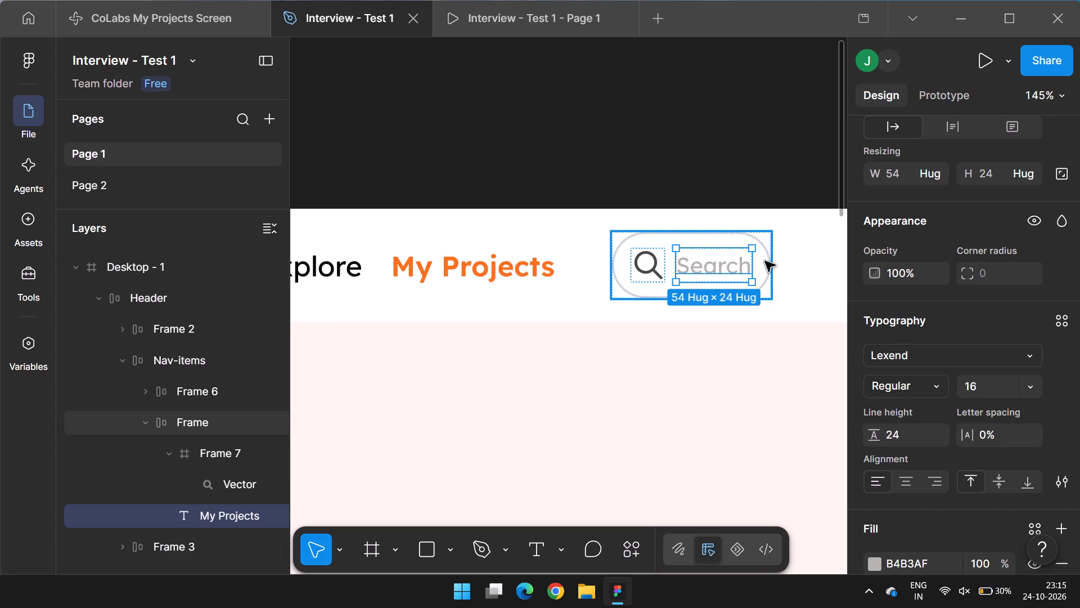
# Set the vertical padding of the header's search field frame to 14.
pyautogui.keyDown('ctrl'); pyautogui.scroll(2, 742, 241); pyautogui.keyUp('ctrl')
pyautogui.click(736, 235)
pyautogui.keyDown('ctrl'); pyautogui.scroll(-1, 614, 208); pyautogui.keyUp('ctrl')
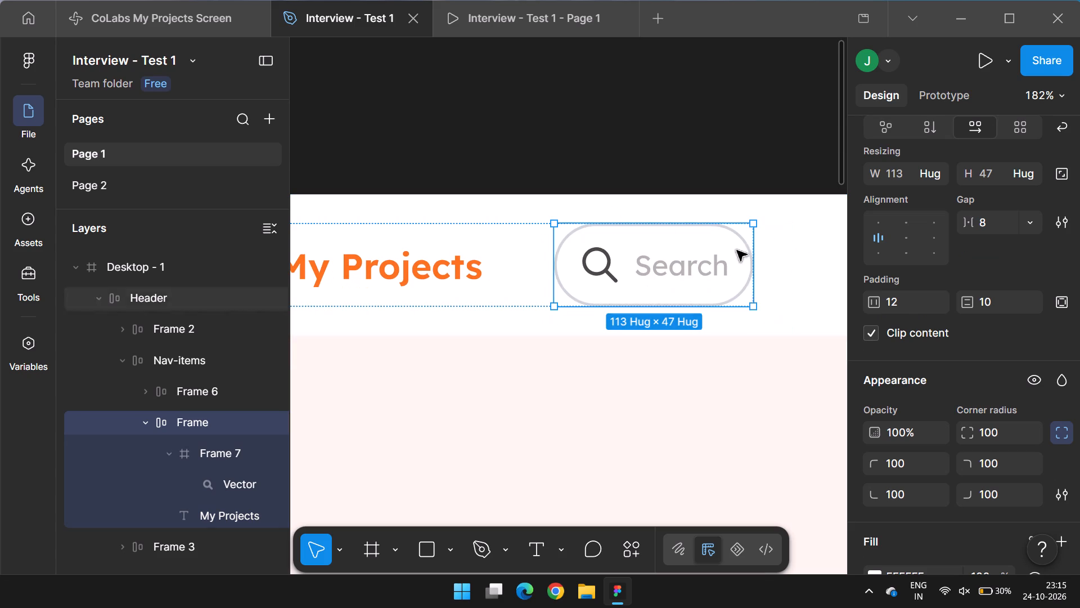
pyautogui.click(1003, 305)
pyautogui.press('Up')
pyautogui.press('Up')
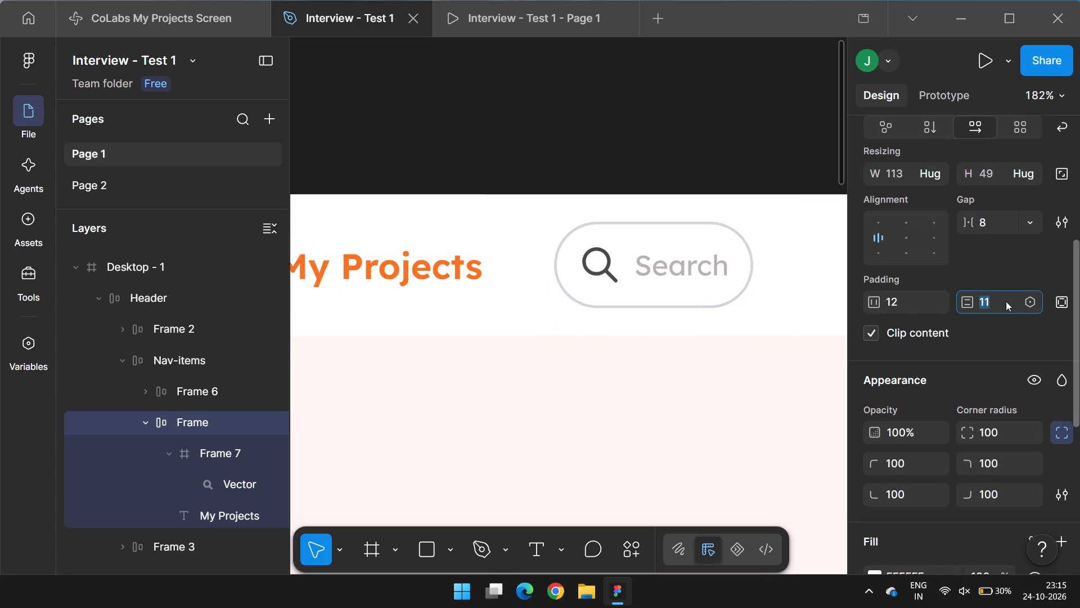
pyautogui.press('Up')
pyautogui.press('Up')
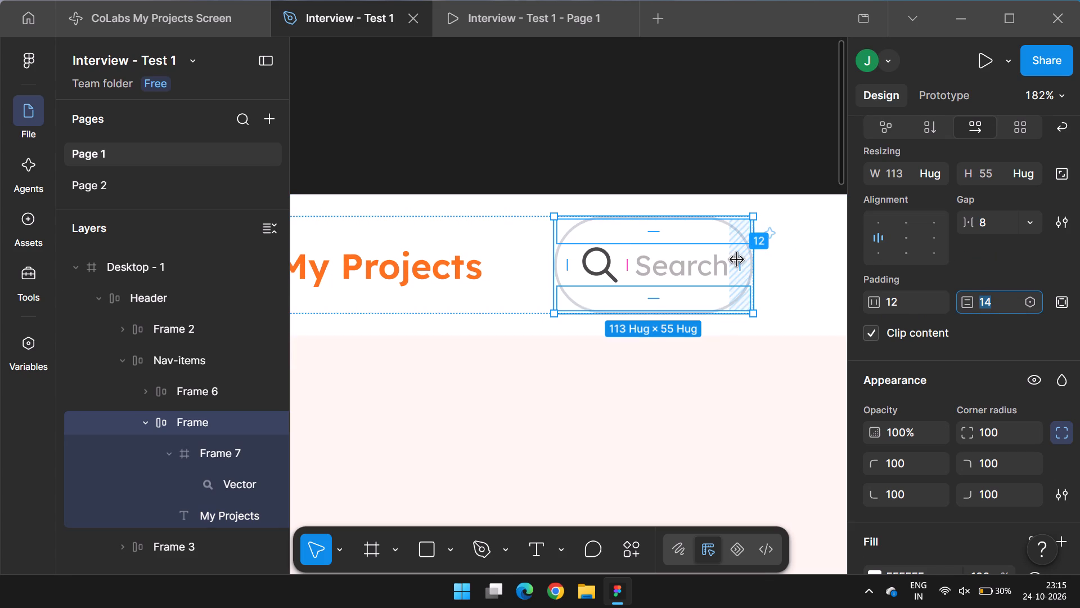
pyautogui.click(998, 225)
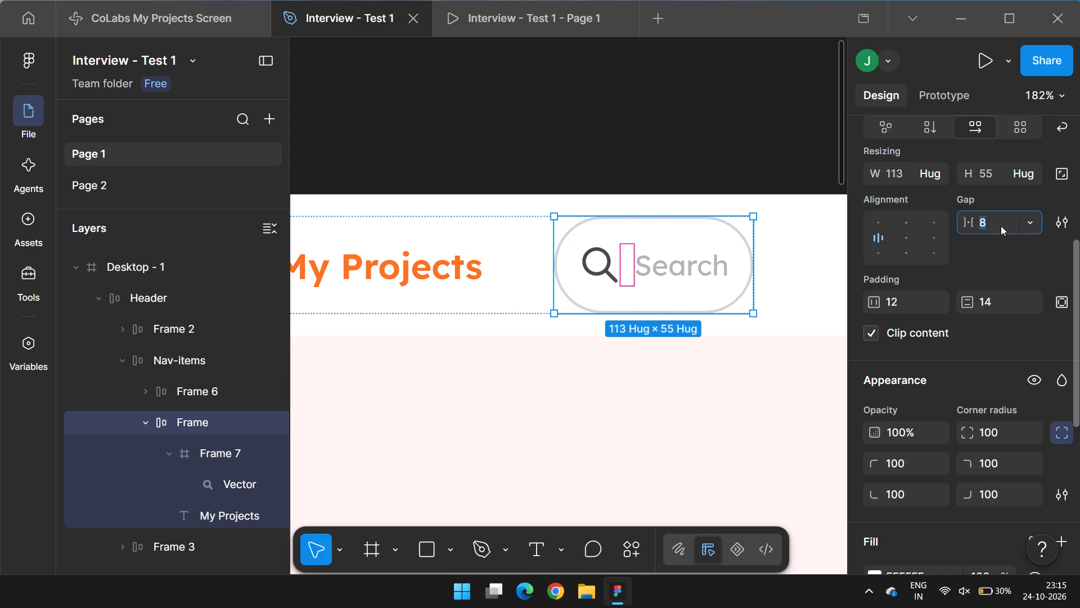
pyautogui.hotkey('shift', 'Return')
# Deselect the search field and examine the header with the interface hidden.
pyautogui.doubleClick(709, 266)
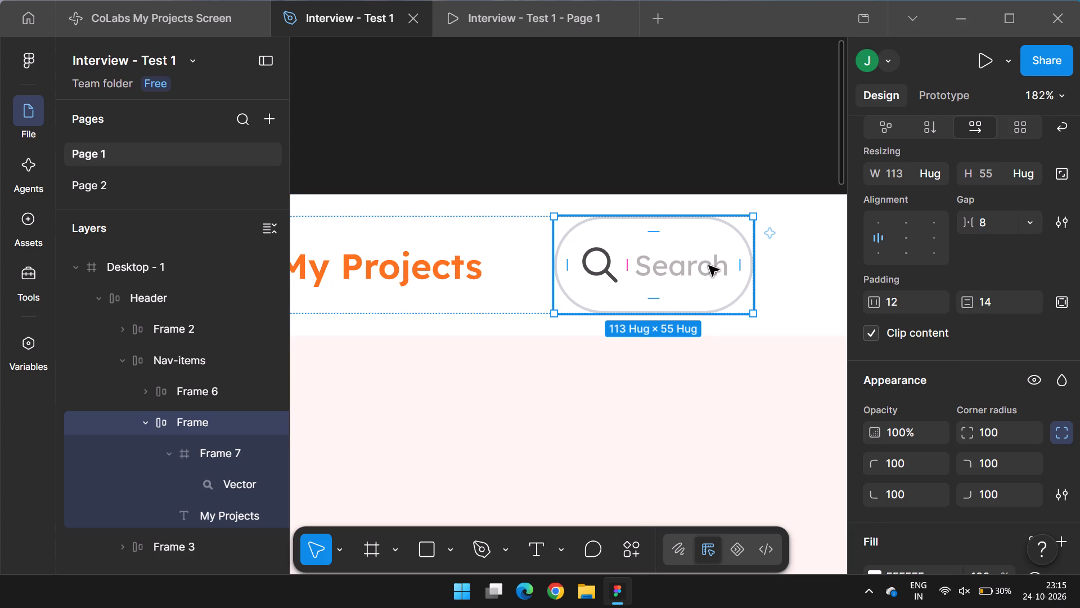
pyautogui.scroll(-1, 966, 263)
pyautogui.scroll(1, 966, 263)
pyautogui.click(653, 158)
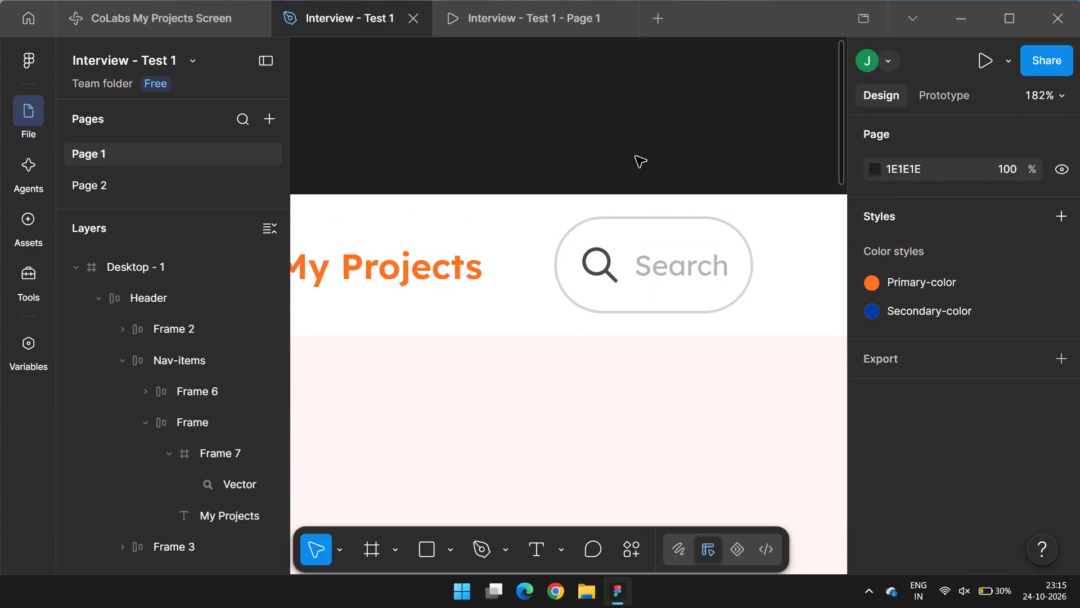
pyautogui.hotkey('ctrl', '\\')
pyautogui.keyDown('ctrl'); pyautogui.scroll(-5, 652, 182); pyautogui.keyUp('ctrl')
pyautogui.click(645, 148)
pyautogui.keyDown('ctrl'); pyautogui.scroll(4, 724, 189); pyautogui.keyUp('ctrl')
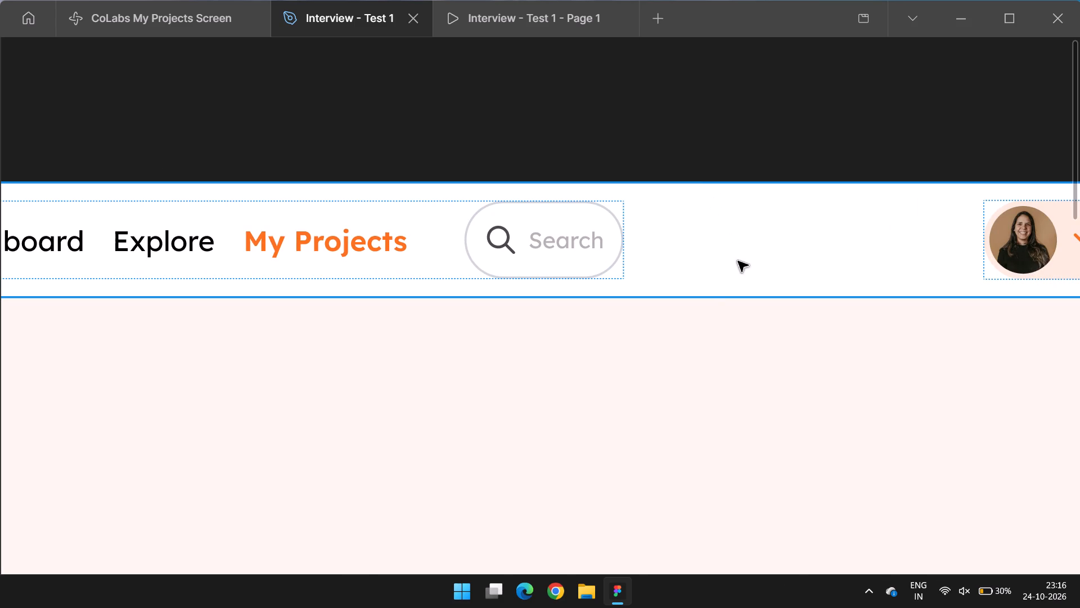
pyautogui.keyDown('ctrl'); pyautogui.scroll(-4, 667, 178); pyautogui.keyUp('ctrl')
pyautogui.click(658, 138)
# Ungroup the Nav-items frame in the header so the search field and the navigation links become separate header items.
pyautogui.click(572, 206)
pyautogui.doubleClick(565, 206)
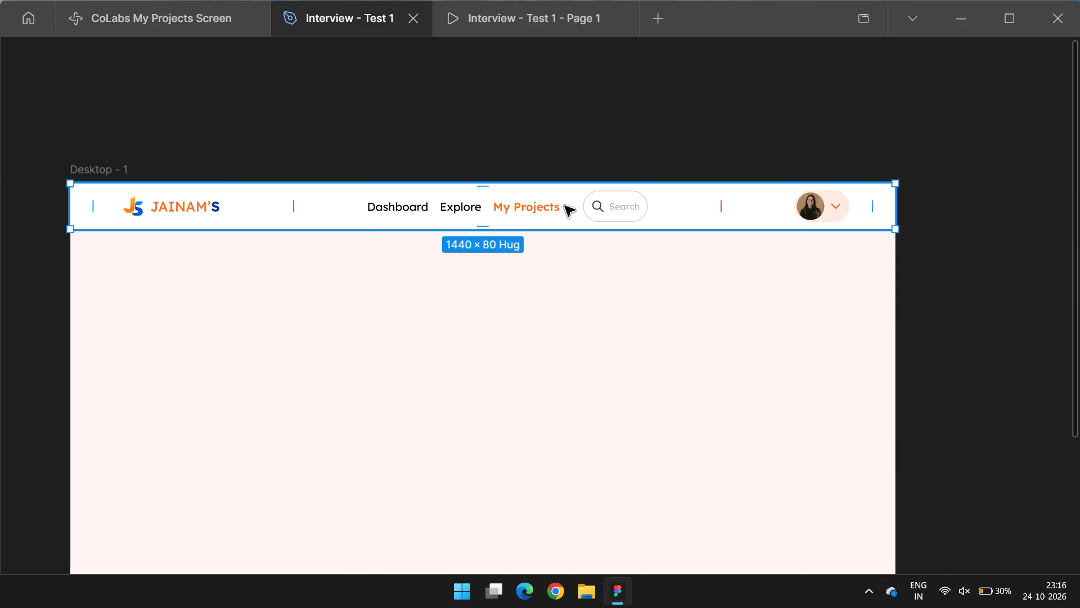
pyautogui.hotkey('ctrl', 'shift', 'g')
pyautogui.click(614, 147)
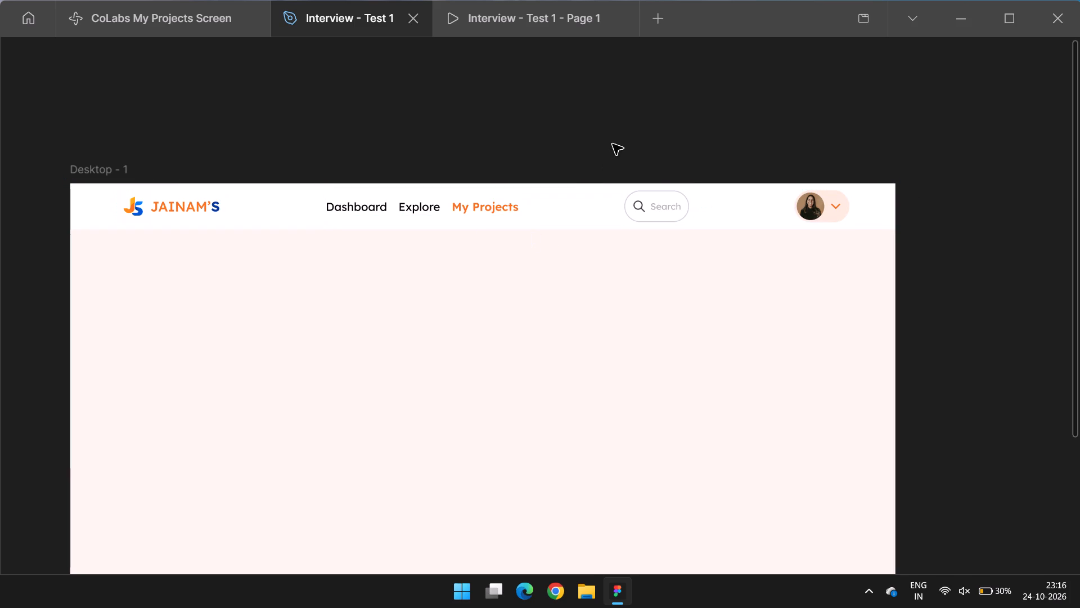
pyautogui.keyDown('ctrl'); pyautogui.scroll(-2, 610, 143); pyautogui.keyUp('ctrl')
pyautogui.keyDown('ctrl'); pyautogui.scroll(4, 610, 144); pyautogui.keyUp('ctrl')
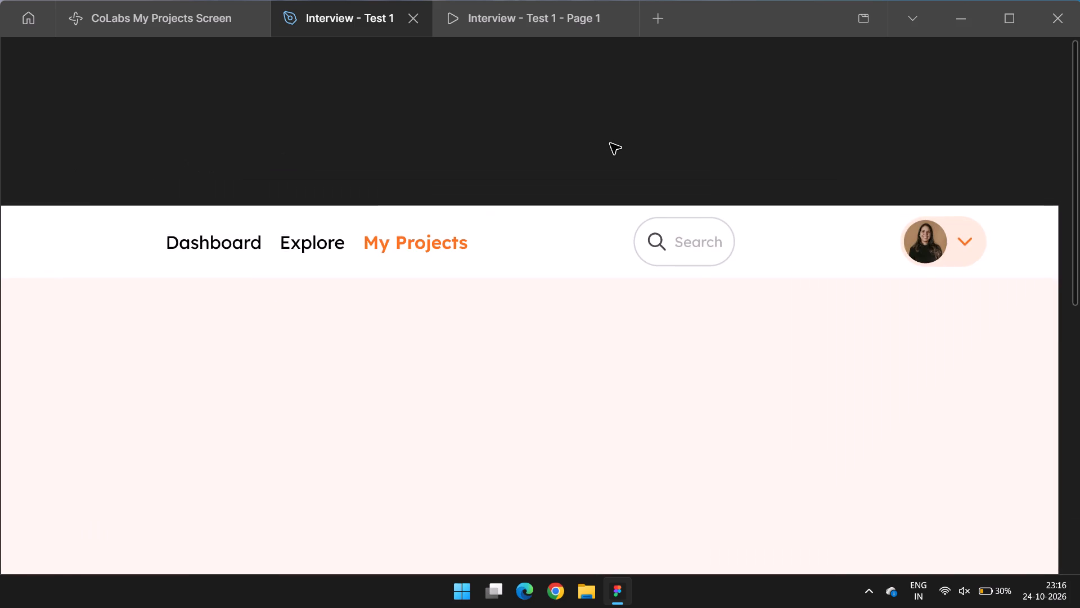
# Wrap the search field and the profile avatar frame together in a new auto layout frame in the header.
pyautogui.keyDown('ctrl'); pyautogui.scroll(-1, 610, 144); pyautogui.keyUp('ctrl')
pyautogui.doubleClick(654, 221)
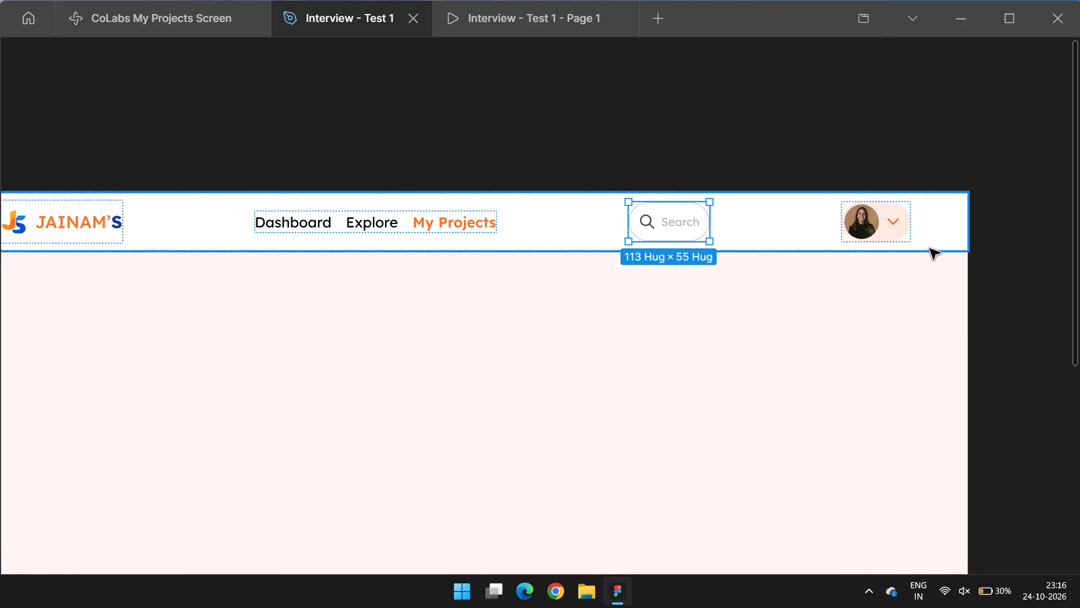
pyautogui.keyDown('shift'); pyautogui.click(901, 233); pyautogui.keyUp('shift')
pyautogui.hotkey('shift', 'a')
# Show the interface again and set the gap between the search field and the profile avatar frame to 20.
pyautogui.hotkey('ctrl', '\\')
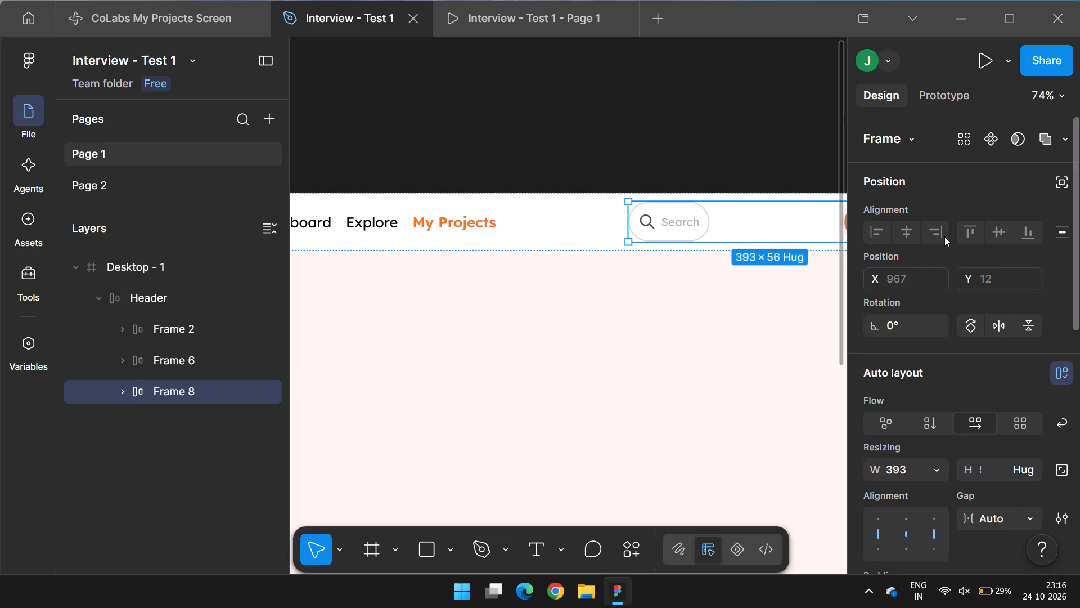
pyautogui.scroll(-2, 993, 509)
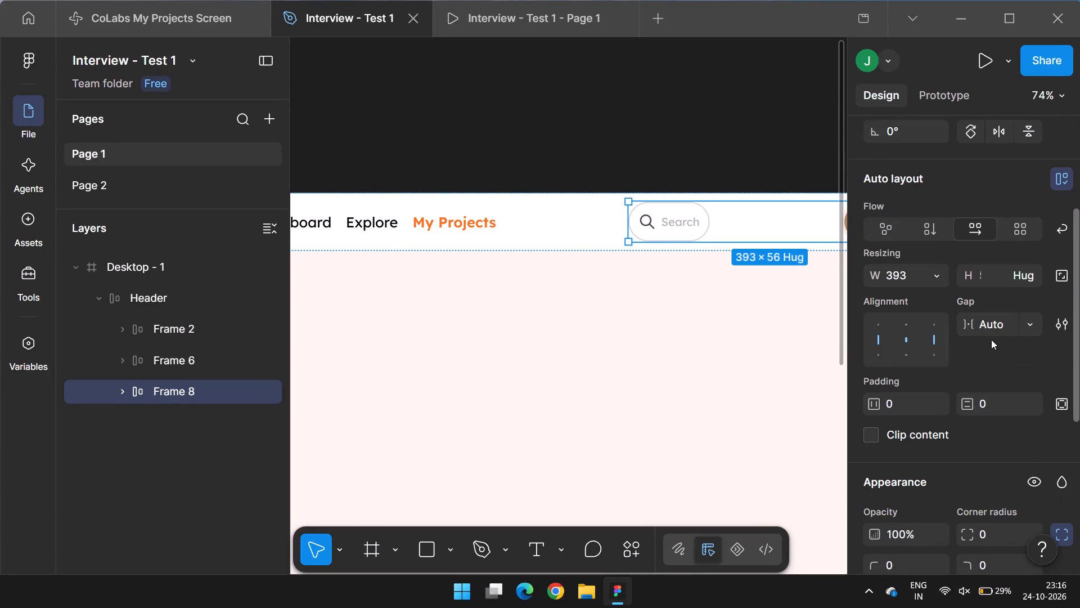
pyautogui.click(994, 337)
pyautogui.click(1002, 334)
pyautogui.write('20')
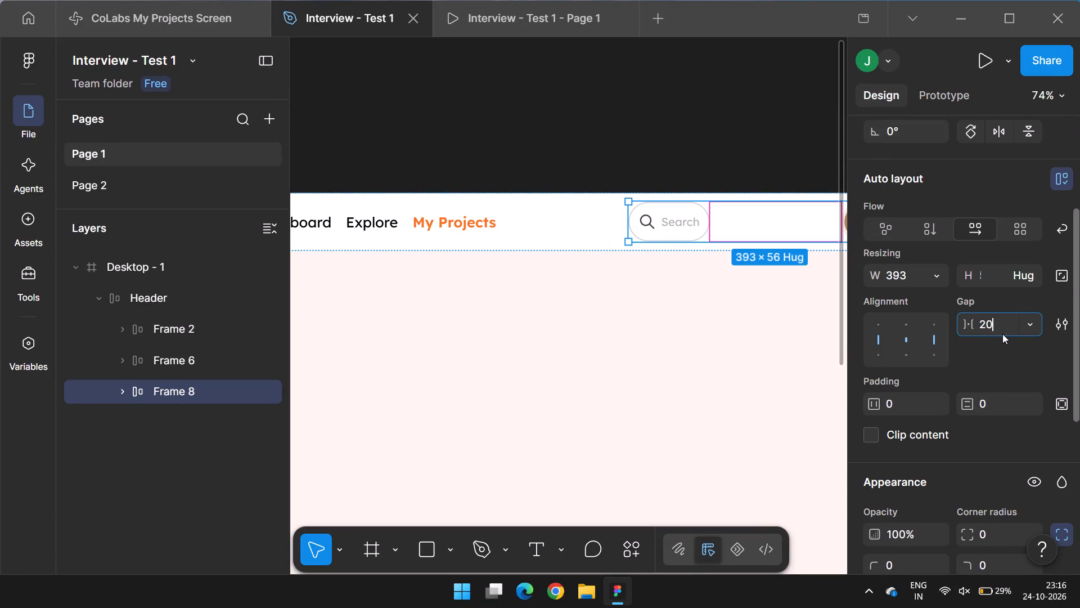
pyautogui.press('Return')
# Align the contents of the new search-and-profile frame to the right centre and set its width to hug contents.
pyautogui.keyDown('ctrl'); pyautogui.scroll(-3, 1002, 334); pyautogui.keyUp('ctrl')
pyautogui.keyDown('ctrl'); pyautogui.scroll(-4, 634, 275); pyautogui.keyUp('ctrl')
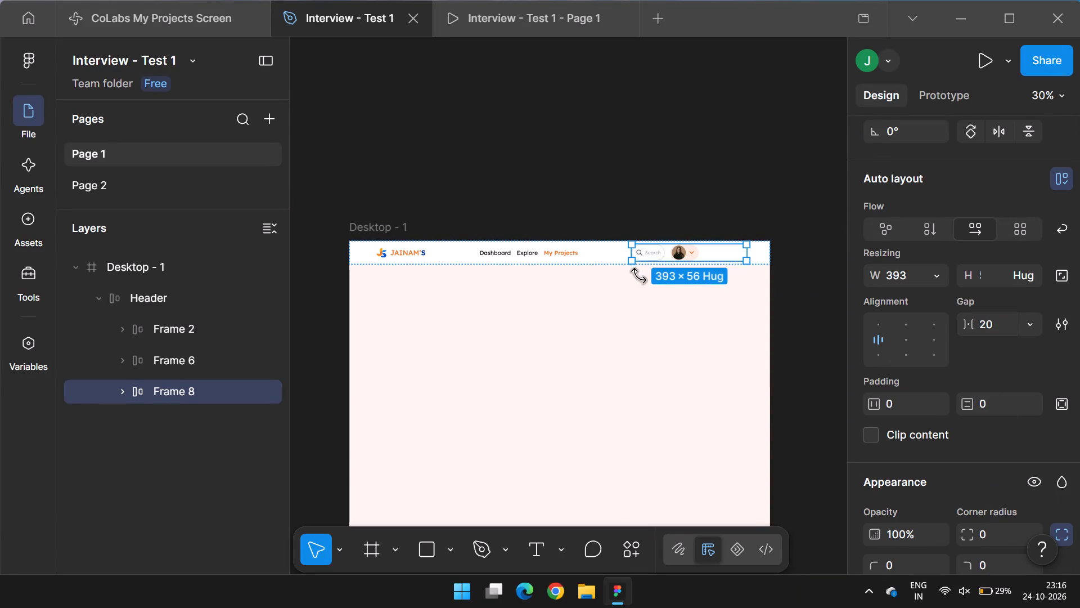
pyautogui.click(938, 339)
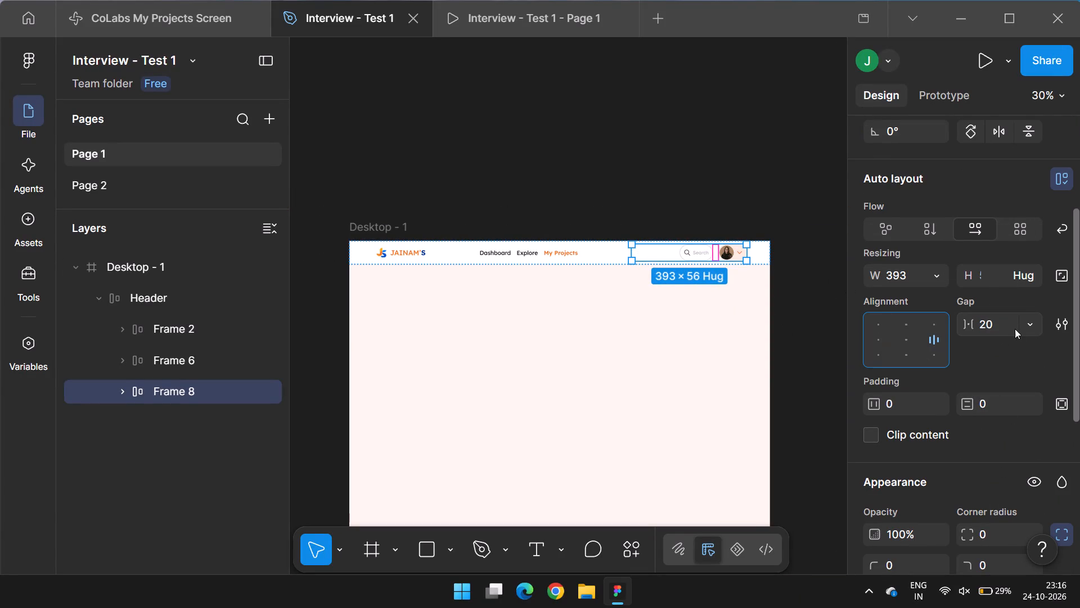
pyautogui.click(929, 270)
pyautogui.click(877, 293)
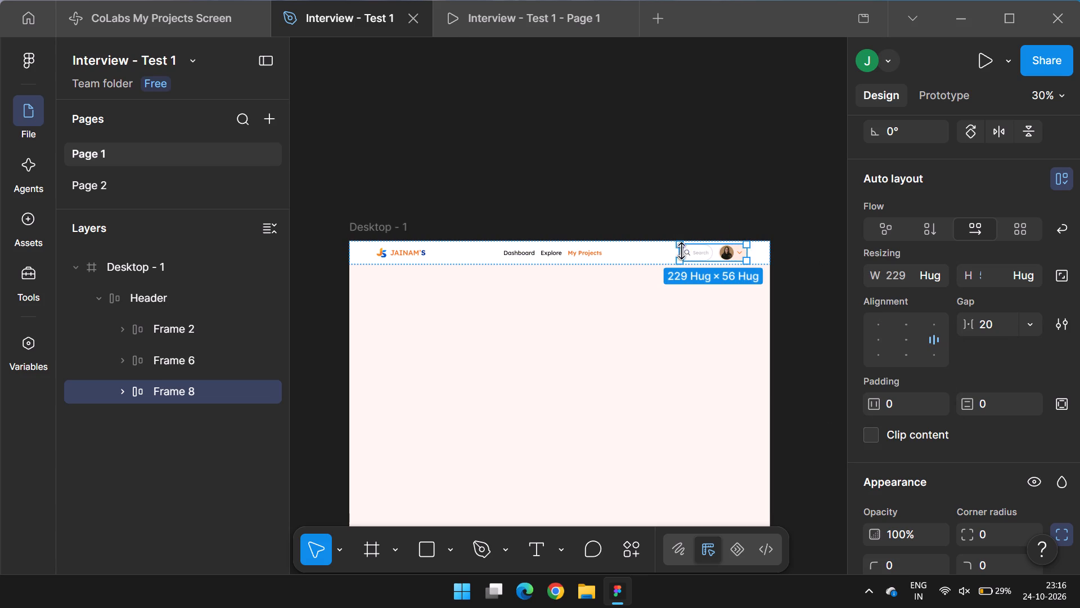
# Examine the rearranged header, from the logo and navigation links to the search field and profile, with the interface hidden.
pyautogui.keyDown('ctrl'); pyautogui.scroll(2, 557, 257); pyautogui.keyUp('ctrl')
pyautogui.click(550, 251)
pyautogui.keyDown('ctrl'); pyautogui.scroll(-2, 674, 241); pyautogui.keyUp('ctrl')
pyautogui.click(458, 243)
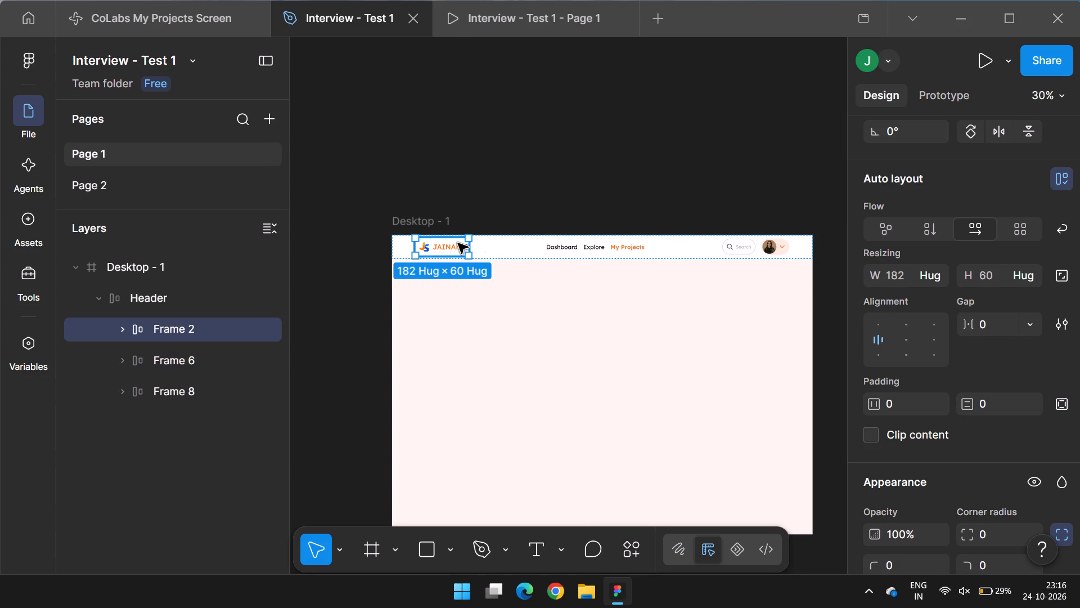
pyautogui.click(605, 195)
pyautogui.hotkey('ctrl', '\\')
pyautogui.keyDown('ctrl'); pyautogui.scroll(3, 619, 260); pyautogui.keyUp('ctrl')
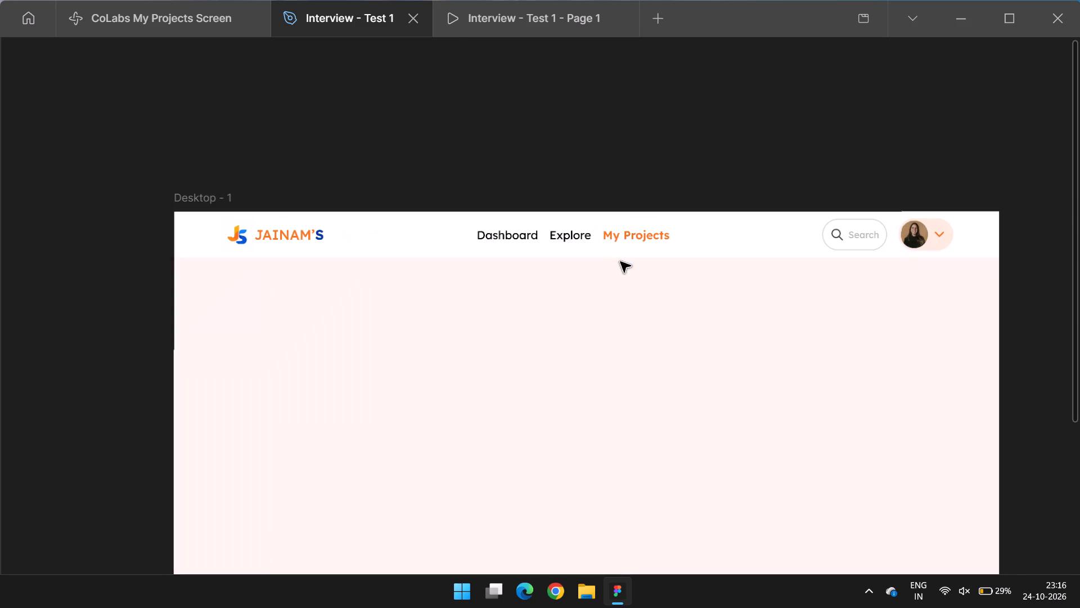
pyautogui.press('space')
pyautogui.press('space')
pyautogui.press('space')
pyautogui.press('space')
pyautogui.press('space')
pyautogui.press('space')
pyautogui.press('space')
pyautogui.press('space')
pyautogui.press('space')
pyautogui.press('space')
pyautogui.press('space')
pyautogui.press('space')
pyautogui.press('space')
pyautogui.press('space')
pyautogui.press('space')
pyautogui.press('space')
pyautogui.press('space')
pyautogui.press('space')
pyautogui.press('space')
pyautogui.moveTo(652, 159); pyautogui.dragTo(595, 137)
pyautogui.click(776, 187)
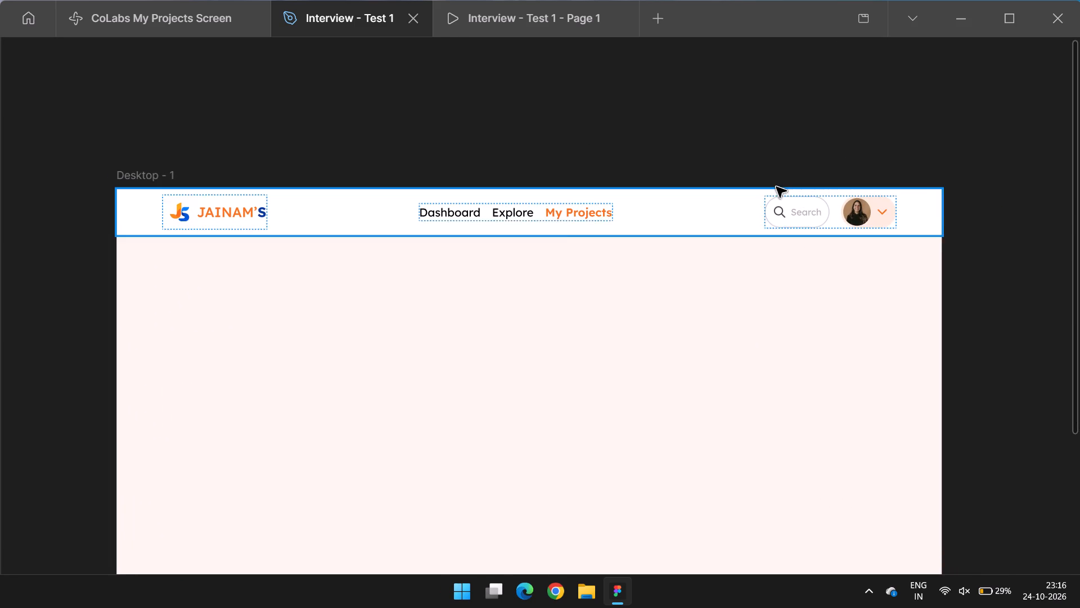
# Compare the sizes of the search field and profile frames, and examine the search field's height sizing and vertical padding.
pyautogui.doubleClick(812, 213)
pyautogui.keyDown('ctrl'); pyautogui.scroll(5, 919, 218); pyautogui.keyUp('ctrl')
pyautogui.doubleClick(759, 204)
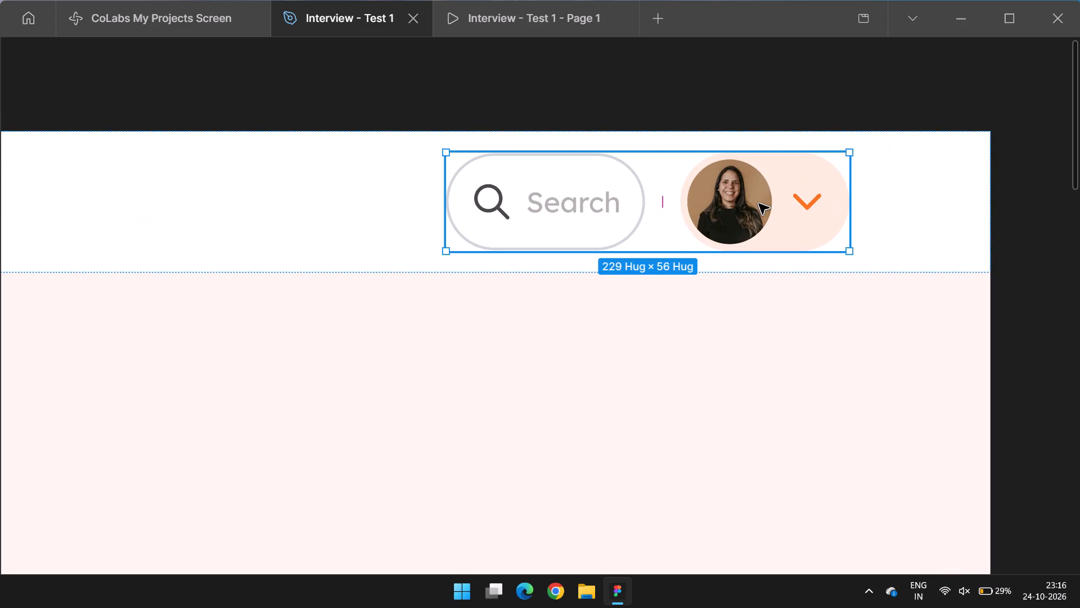
pyautogui.keyDown('ctrl'); pyautogui.scroll(3, 730, 204); pyautogui.keyUp('ctrl')
pyautogui.click(554, 198)
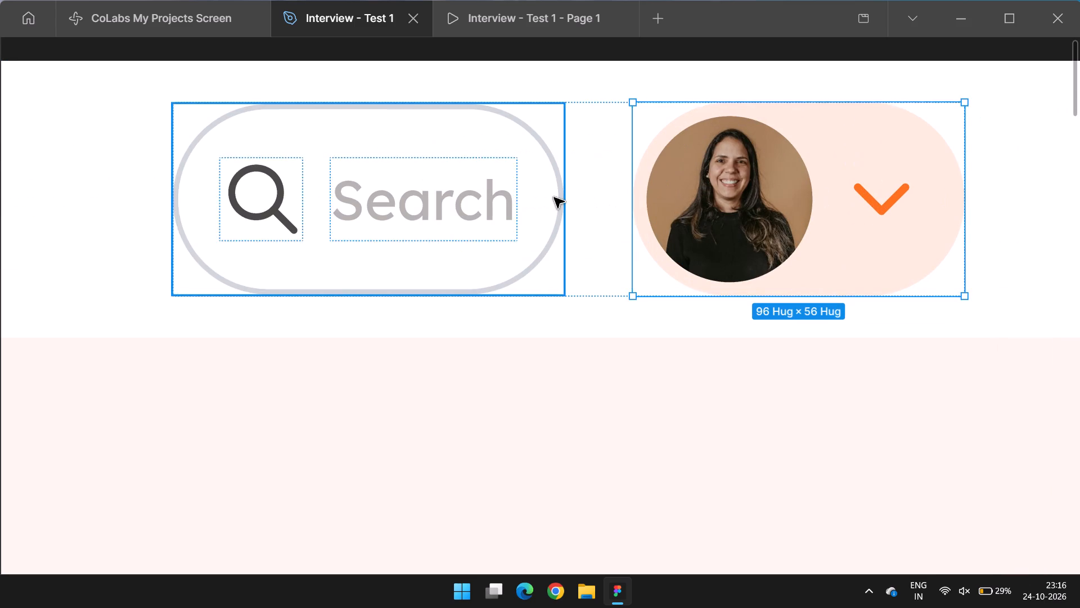
pyautogui.hotkey('ctrl', '\\')
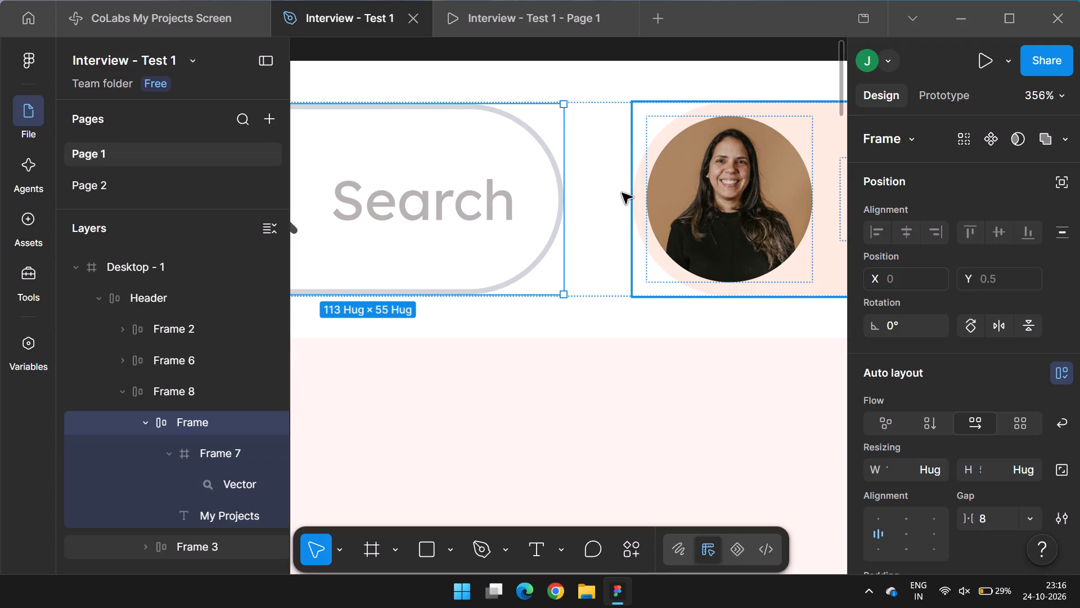
pyautogui.keyDown('ctrl'); pyautogui.scroll(-2, 622, 200); pyautogui.keyUp('ctrl')
pyautogui.keyDown('shift'); pyautogui.scroll(1, 564, 198); pyautogui.keyUp('shift')
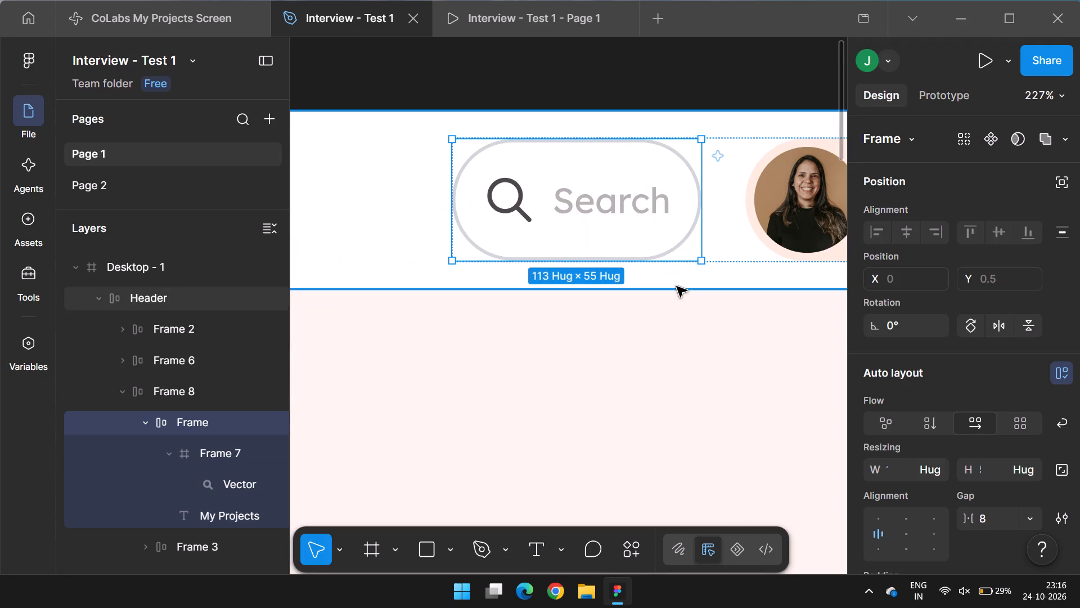
pyautogui.scroll(-2, 1014, 453)
pyautogui.click(1002, 408)
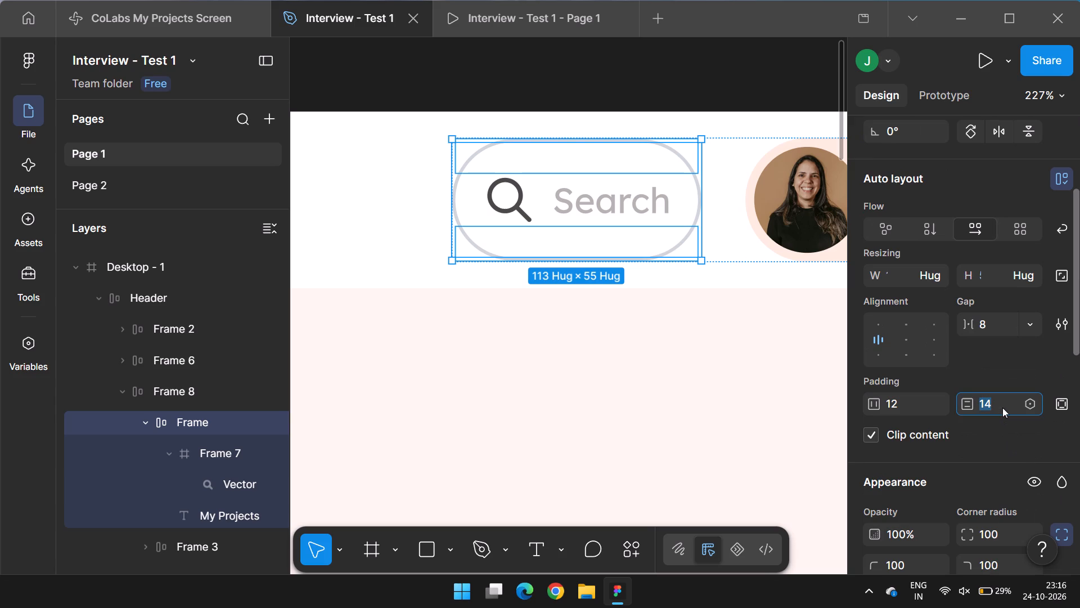
pyautogui.click(1035, 280)
pyautogui.click(986, 274)
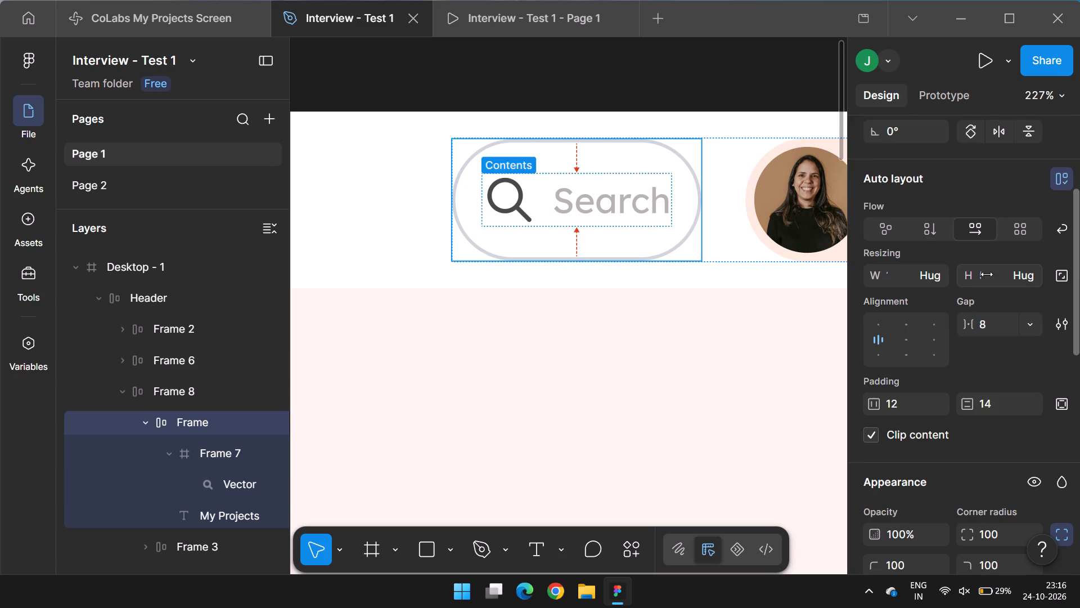
pyautogui.keyDown('ctrl'); pyautogui.scroll(2, 653, 168); pyautogui.keyUp('ctrl')
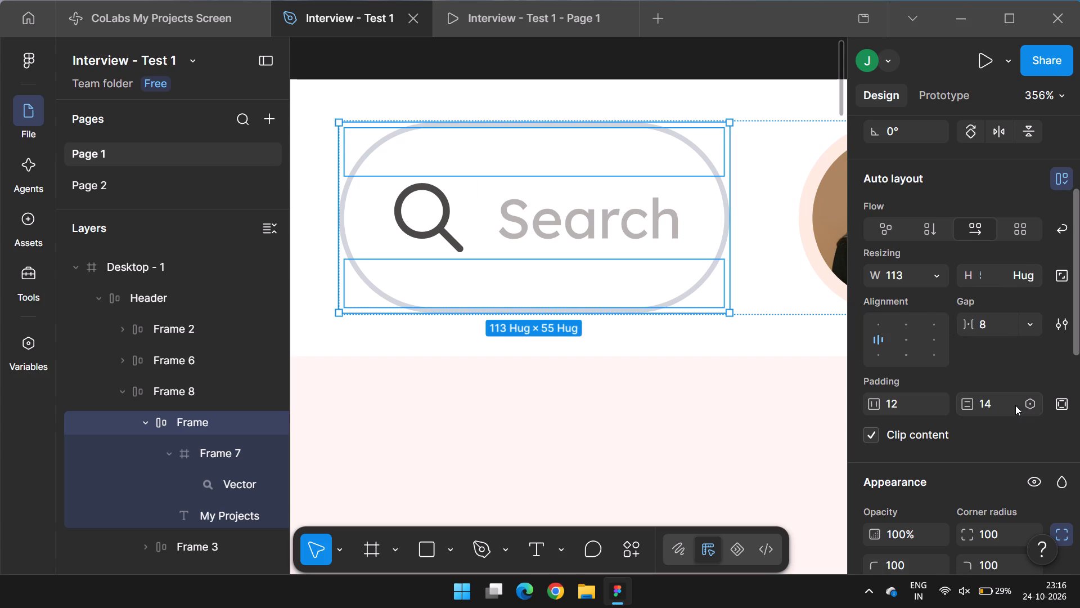
pyautogui.click(999, 405)
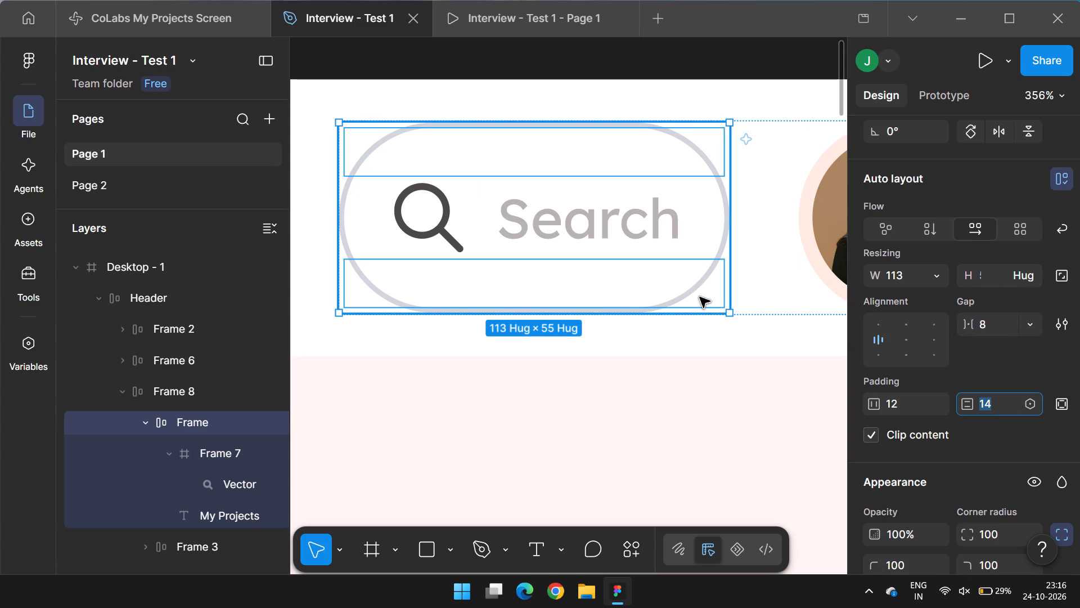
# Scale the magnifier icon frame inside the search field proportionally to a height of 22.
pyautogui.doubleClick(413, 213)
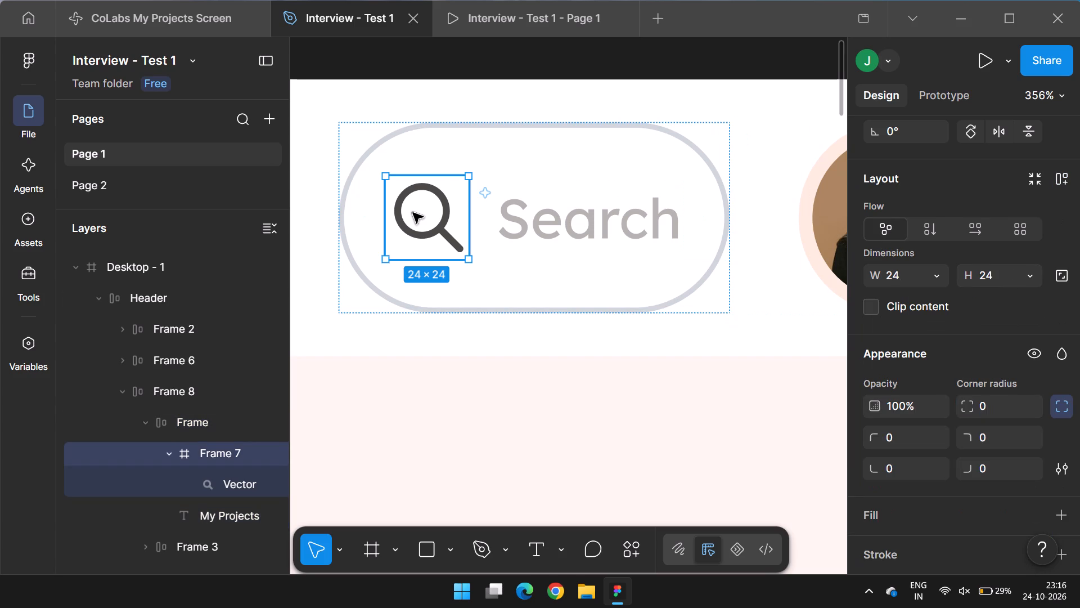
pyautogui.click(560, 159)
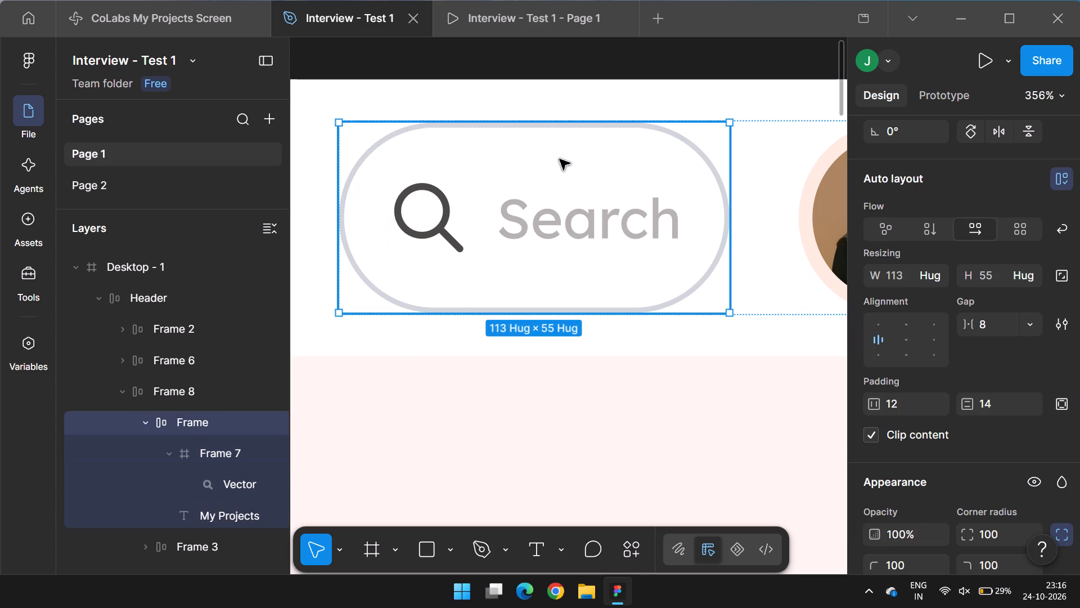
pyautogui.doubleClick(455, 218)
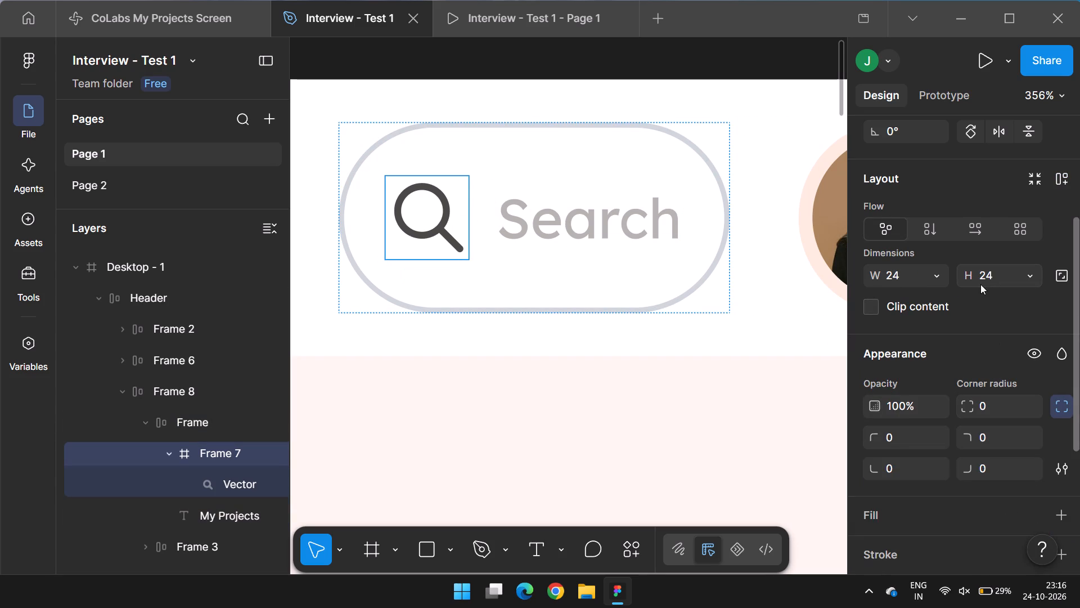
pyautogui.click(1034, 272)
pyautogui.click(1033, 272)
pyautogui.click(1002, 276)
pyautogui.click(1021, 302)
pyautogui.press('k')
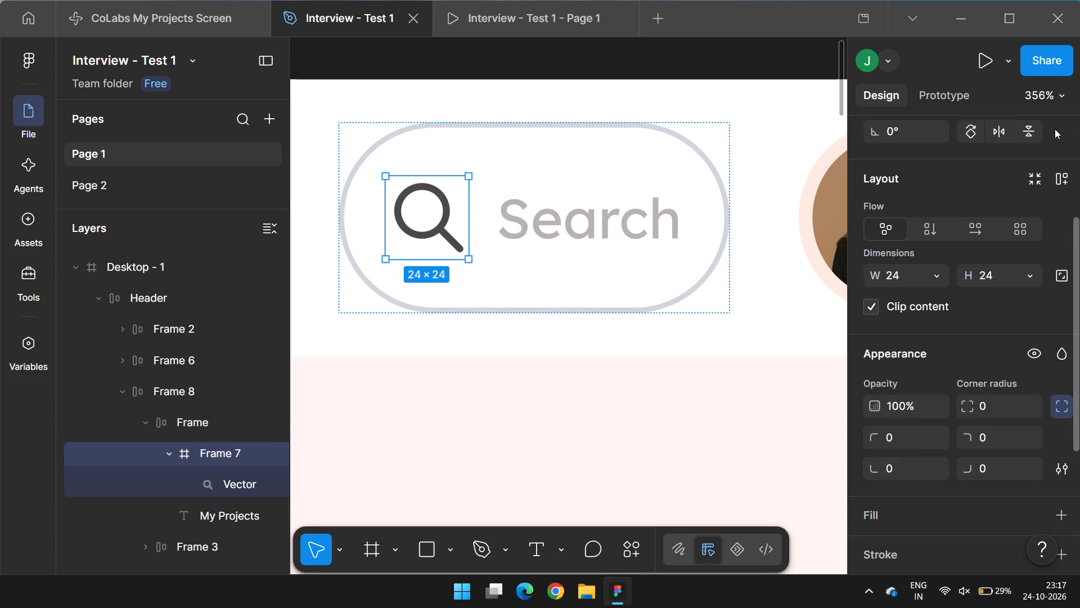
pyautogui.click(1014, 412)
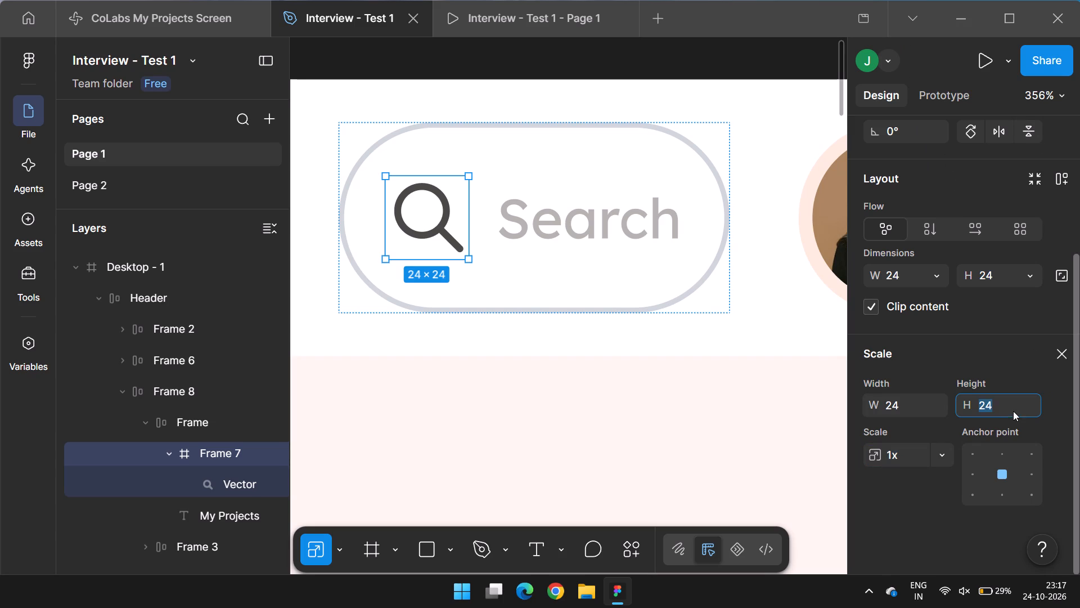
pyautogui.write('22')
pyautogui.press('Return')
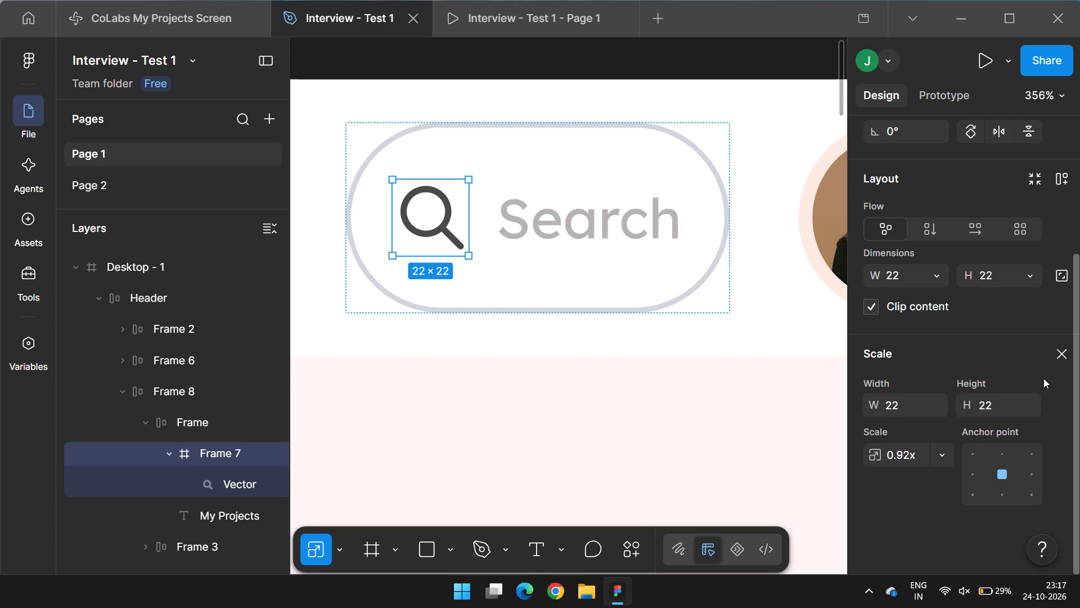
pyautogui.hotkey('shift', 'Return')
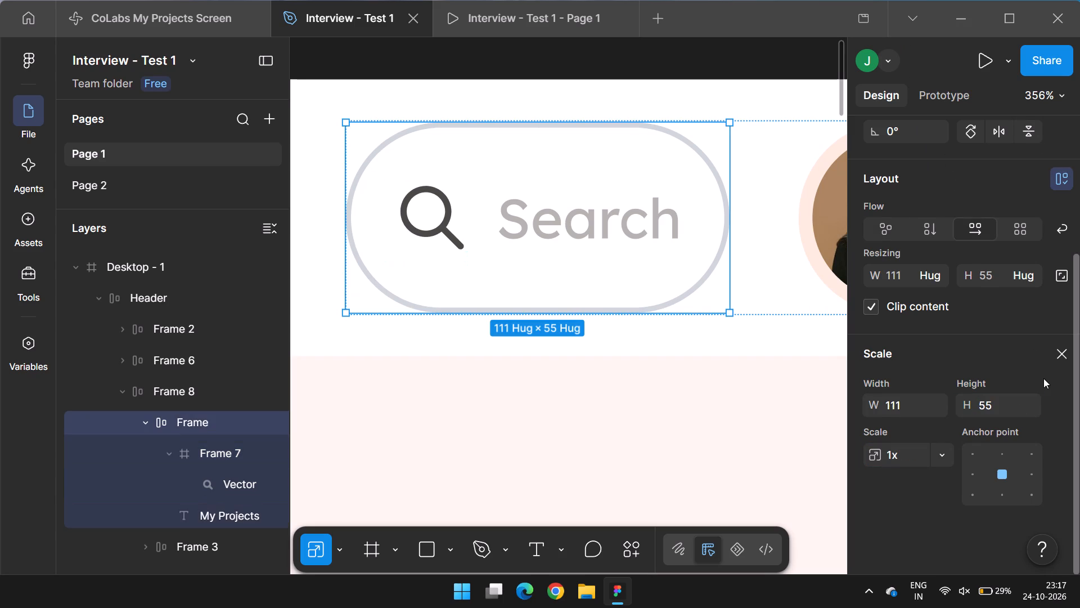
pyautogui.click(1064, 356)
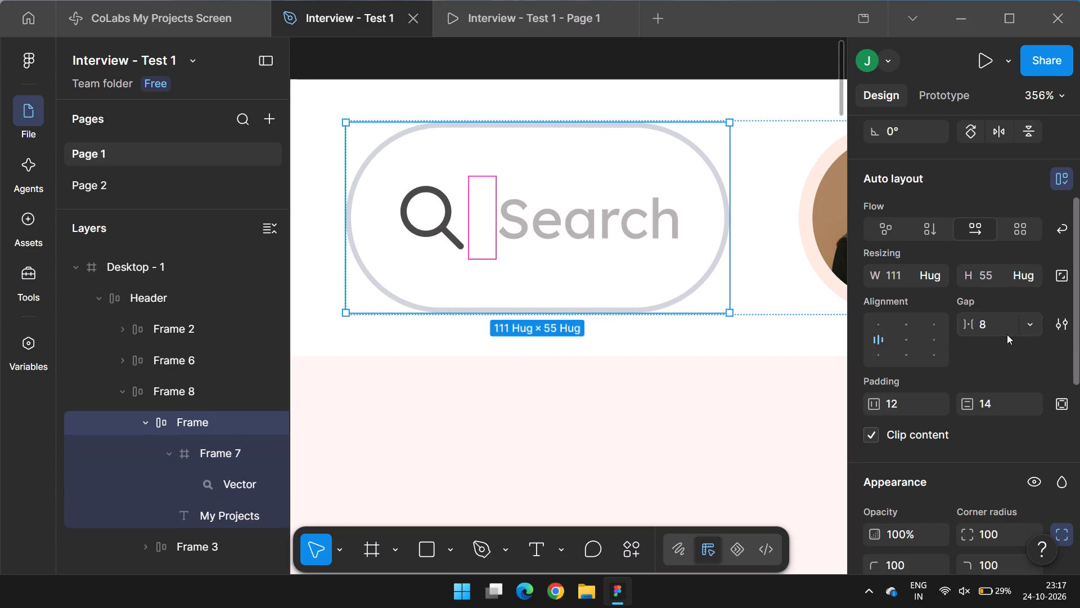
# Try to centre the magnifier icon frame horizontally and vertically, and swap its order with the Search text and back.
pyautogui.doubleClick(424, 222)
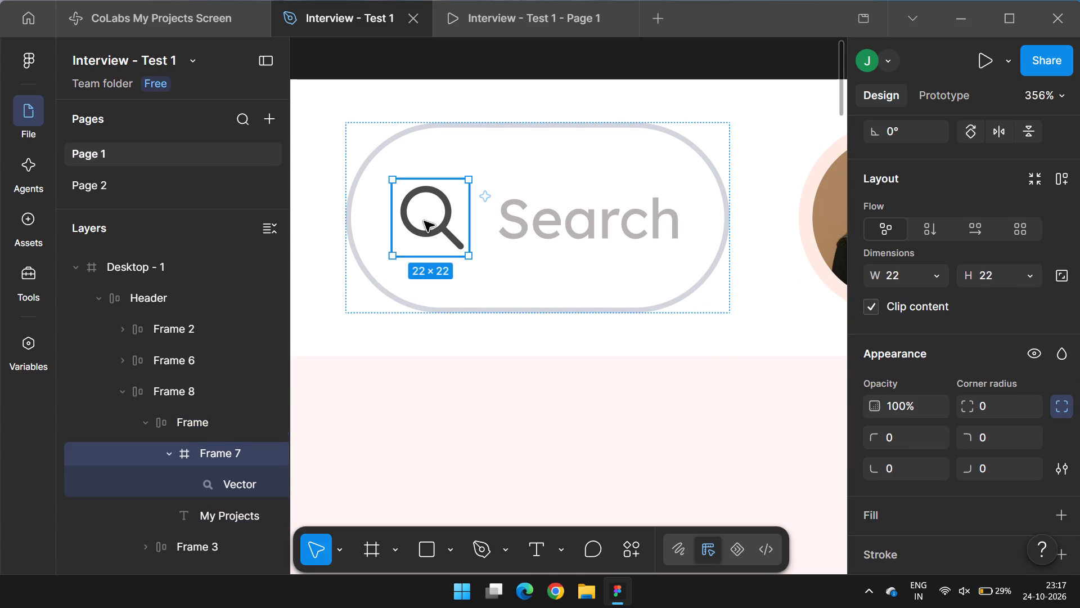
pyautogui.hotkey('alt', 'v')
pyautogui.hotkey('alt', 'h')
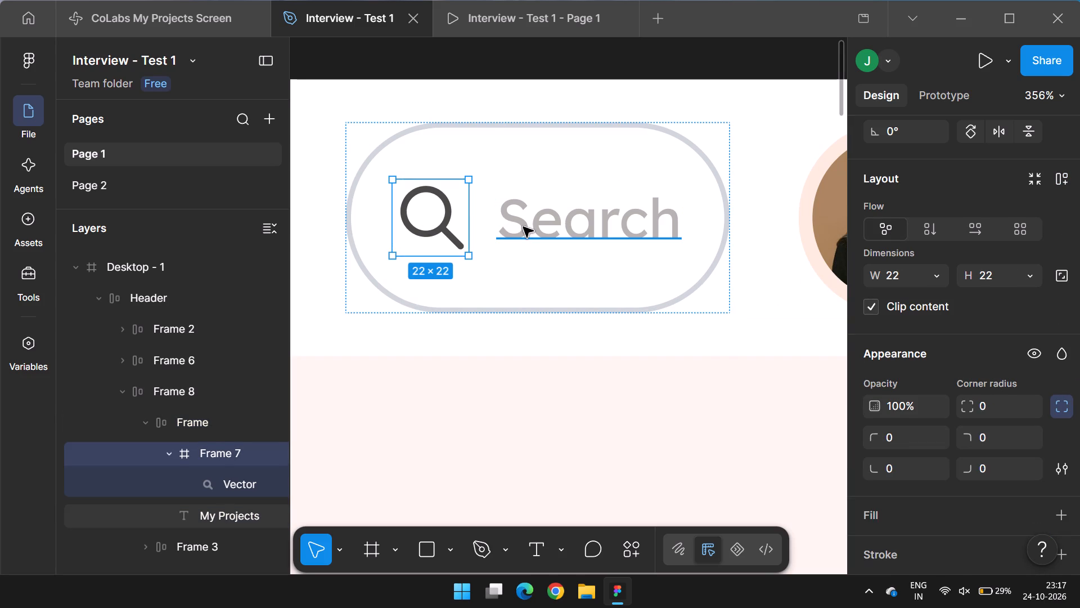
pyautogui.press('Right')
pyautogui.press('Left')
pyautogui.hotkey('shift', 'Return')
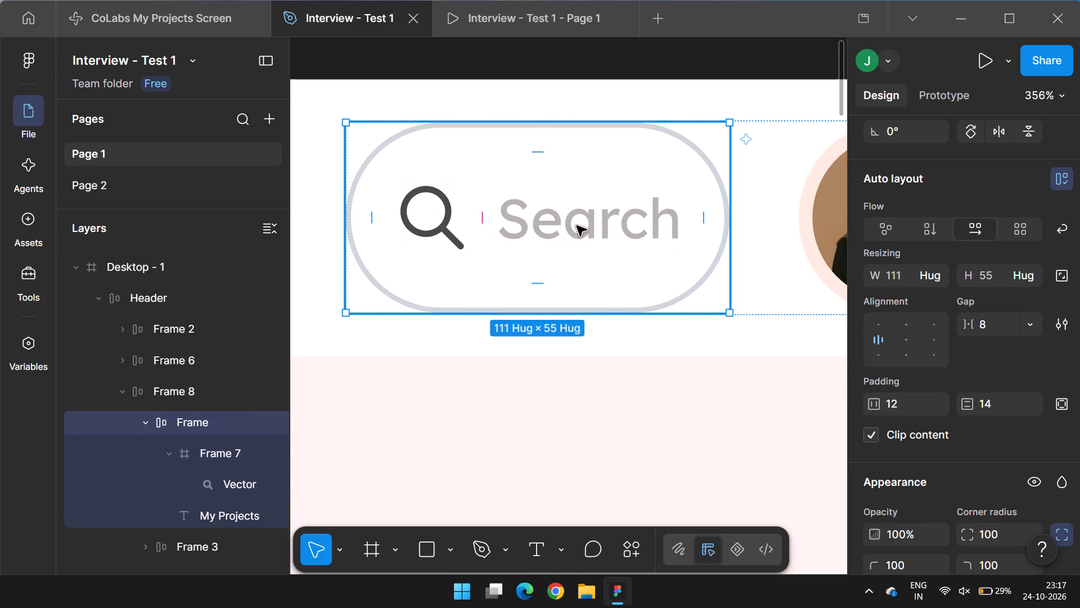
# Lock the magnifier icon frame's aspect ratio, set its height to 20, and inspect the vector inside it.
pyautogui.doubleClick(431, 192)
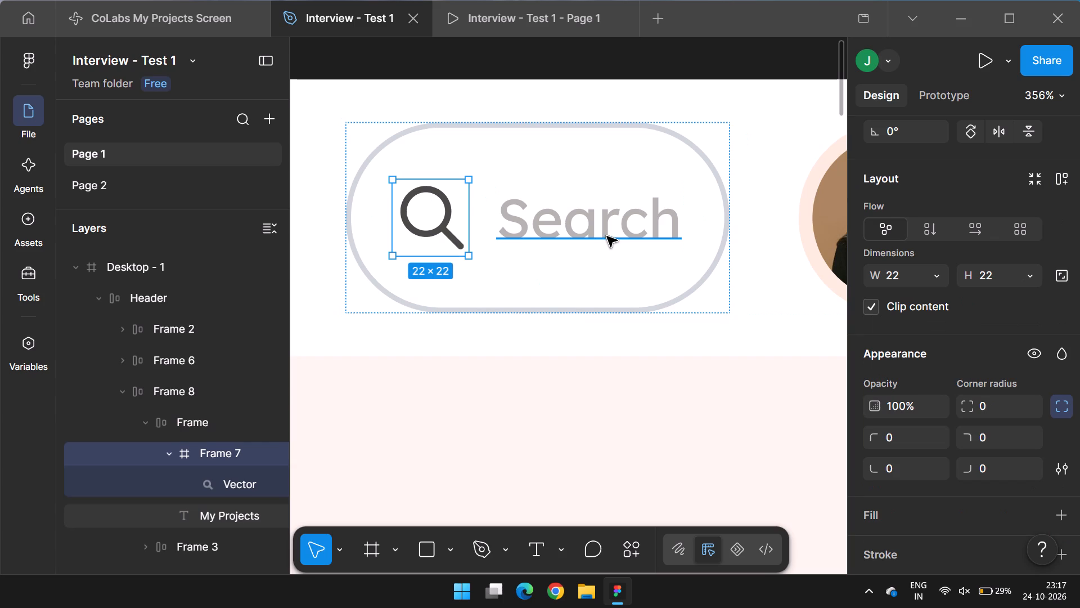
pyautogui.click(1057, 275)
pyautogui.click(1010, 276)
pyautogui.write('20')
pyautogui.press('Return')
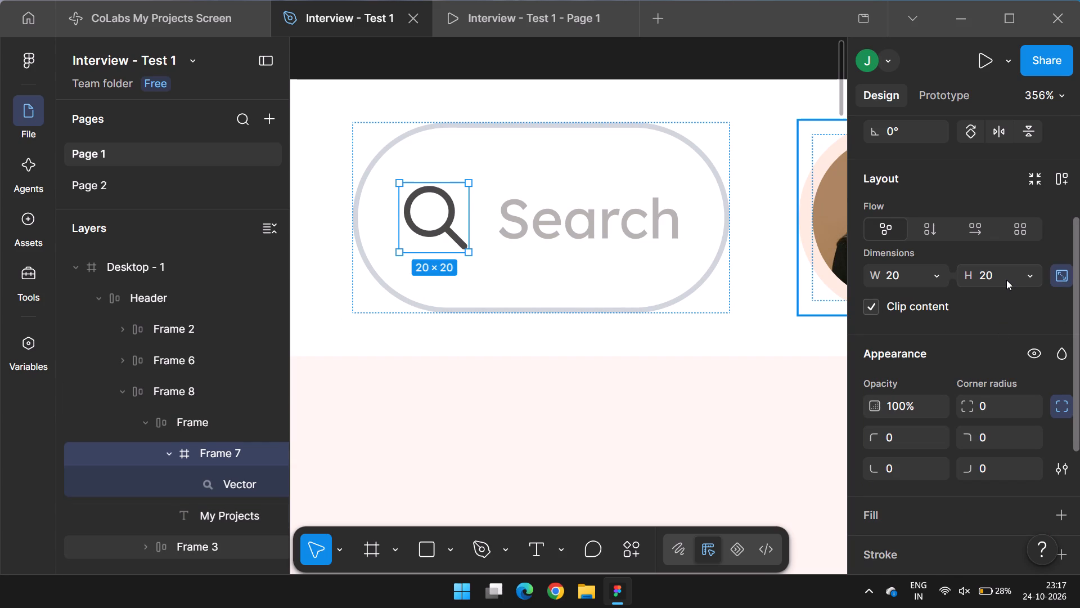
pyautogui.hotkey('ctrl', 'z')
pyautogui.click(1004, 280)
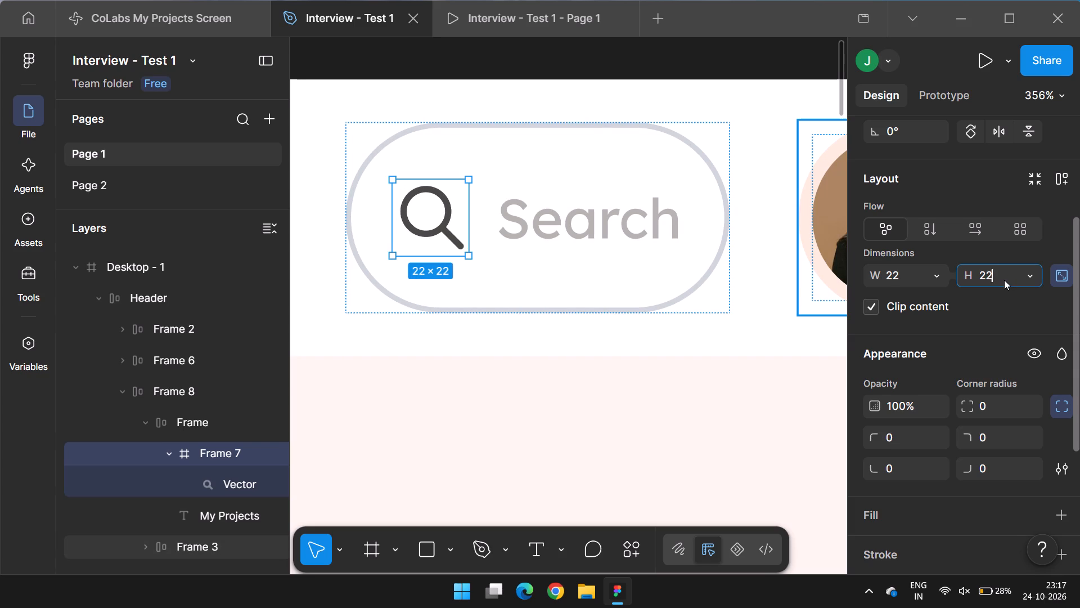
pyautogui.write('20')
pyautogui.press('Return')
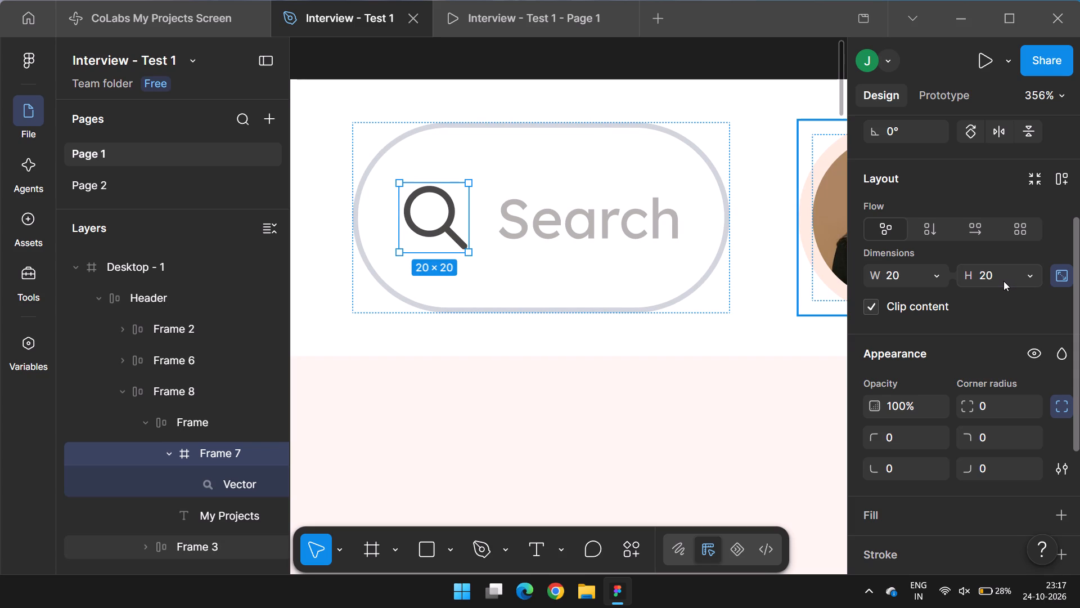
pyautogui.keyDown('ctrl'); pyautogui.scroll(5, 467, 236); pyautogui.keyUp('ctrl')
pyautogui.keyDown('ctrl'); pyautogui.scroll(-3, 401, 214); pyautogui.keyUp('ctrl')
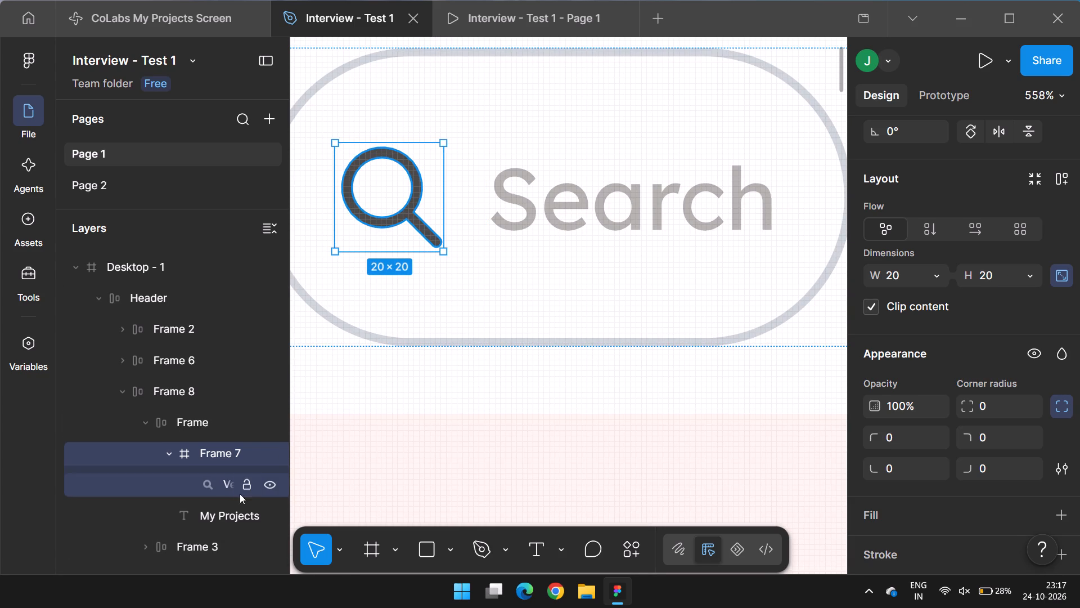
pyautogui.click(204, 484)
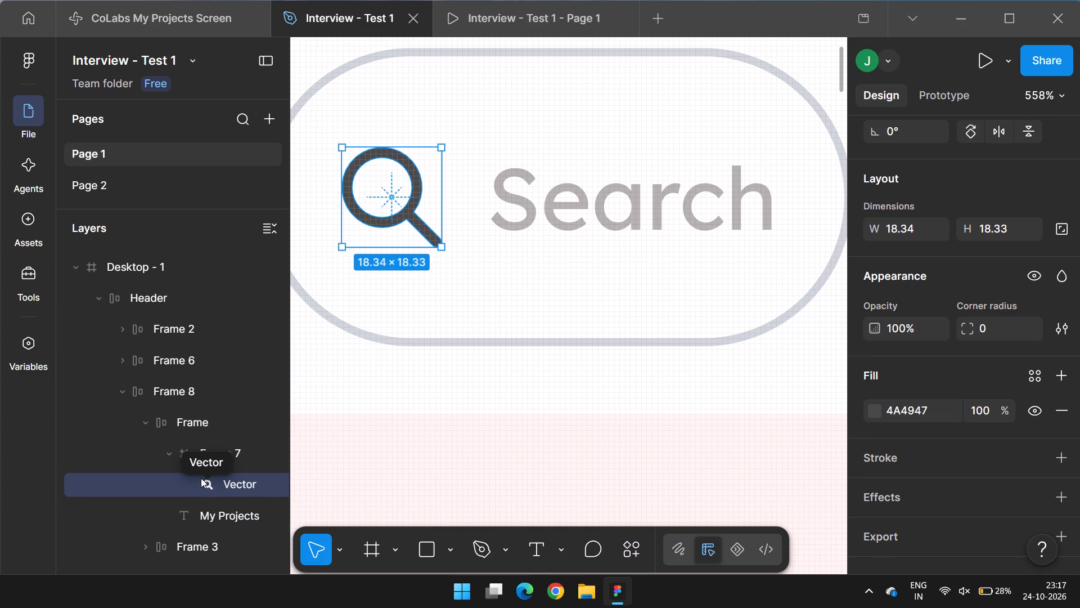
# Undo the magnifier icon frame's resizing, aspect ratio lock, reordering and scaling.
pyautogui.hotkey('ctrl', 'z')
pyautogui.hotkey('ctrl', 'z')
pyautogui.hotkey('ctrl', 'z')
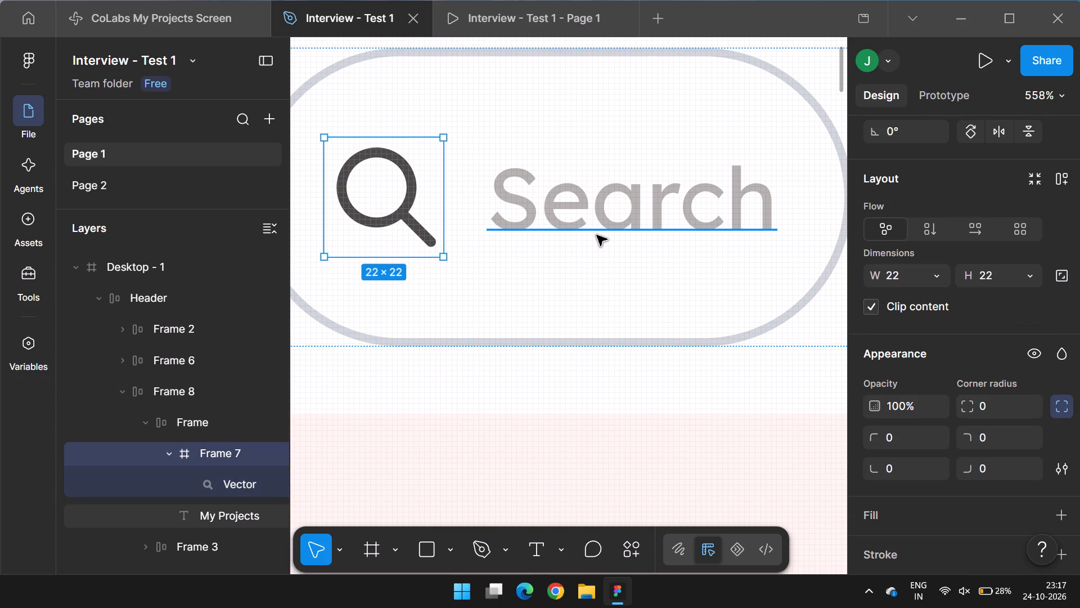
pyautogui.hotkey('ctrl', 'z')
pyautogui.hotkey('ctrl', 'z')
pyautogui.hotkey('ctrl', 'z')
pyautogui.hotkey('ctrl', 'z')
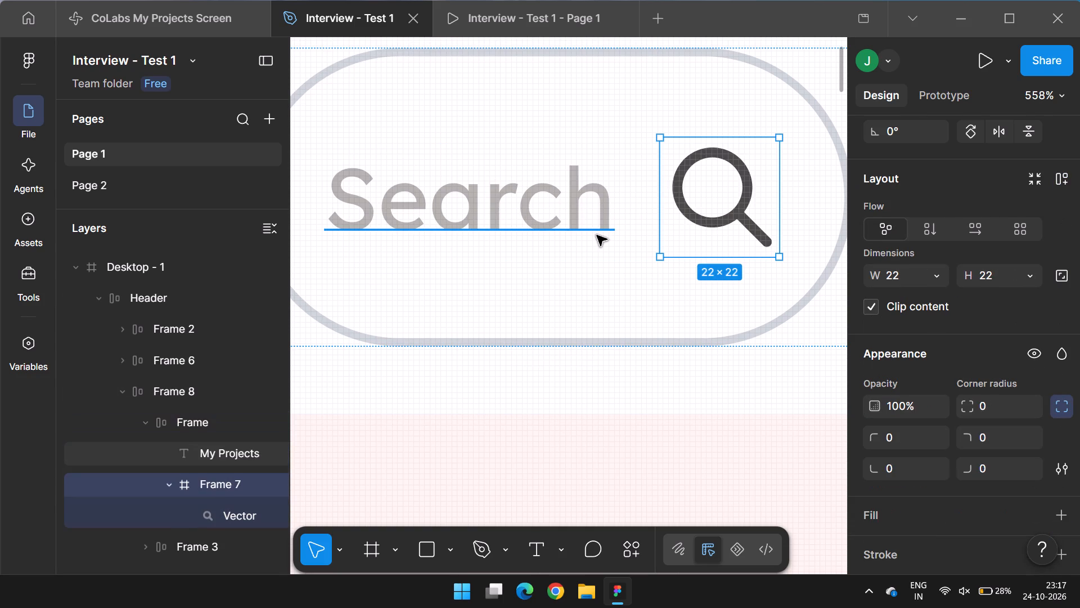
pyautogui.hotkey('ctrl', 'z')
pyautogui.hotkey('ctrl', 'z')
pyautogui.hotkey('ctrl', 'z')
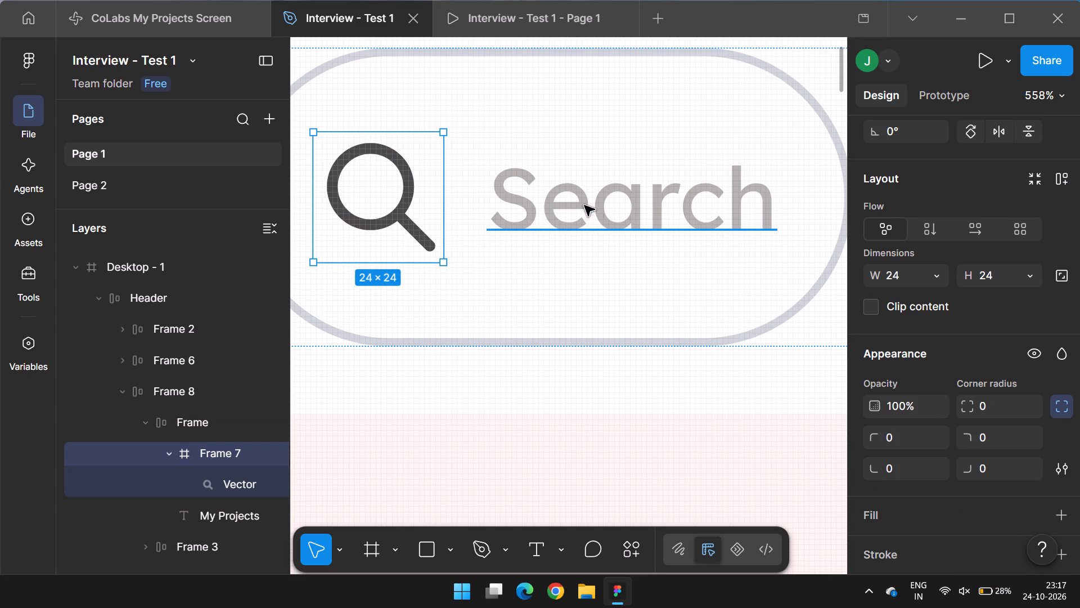
# Set the search field frame's vertical padding to 14.5.
pyautogui.keyDown('ctrl'); pyautogui.scroll(-3, 506, 188); pyautogui.keyUp('ctrl')
pyautogui.click(556, 207)
pyautogui.click(556, 207)
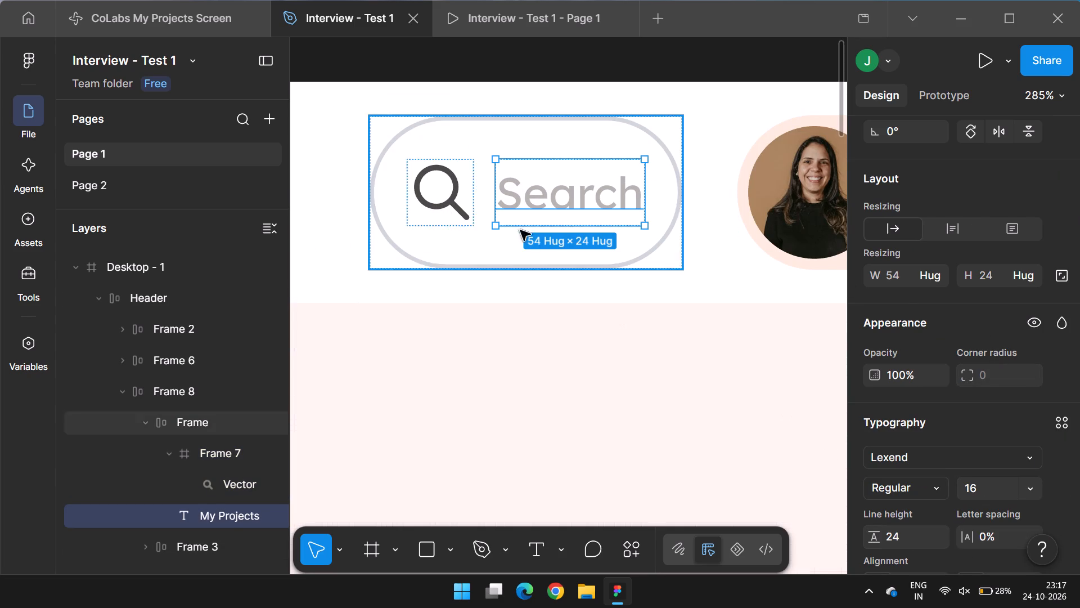
pyautogui.click(441, 208)
pyautogui.click(552, 203)
pyautogui.click(562, 145)
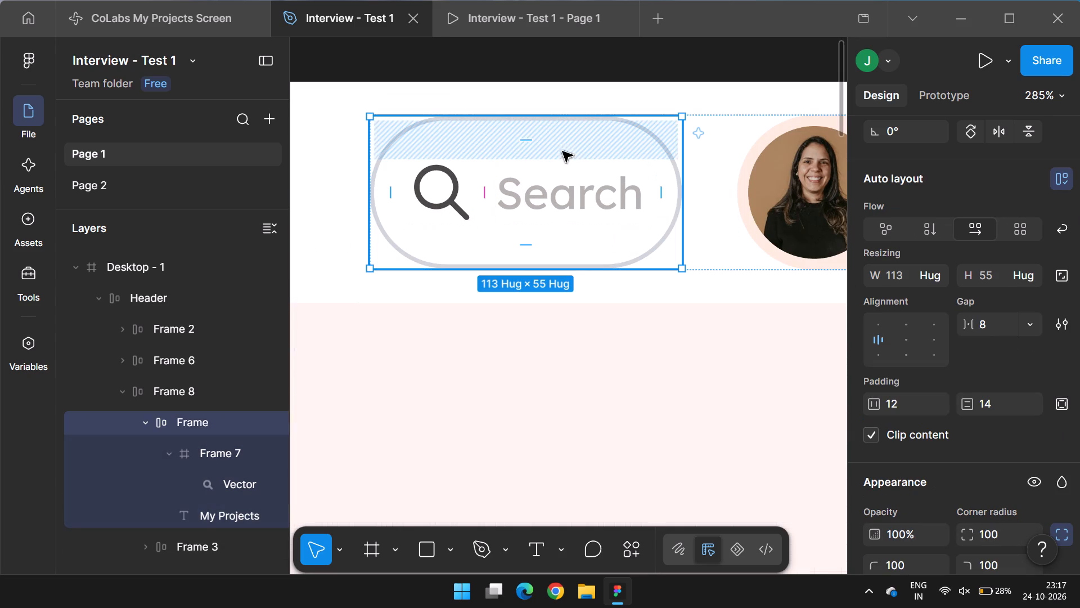
pyautogui.click(763, 106)
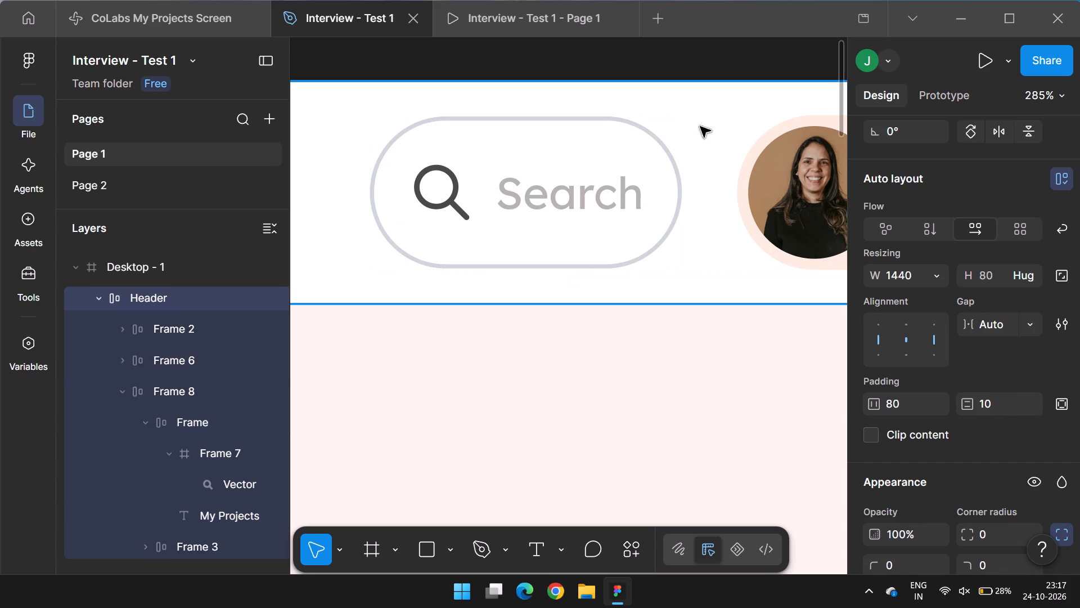
pyautogui.tripleClick(584, 154)
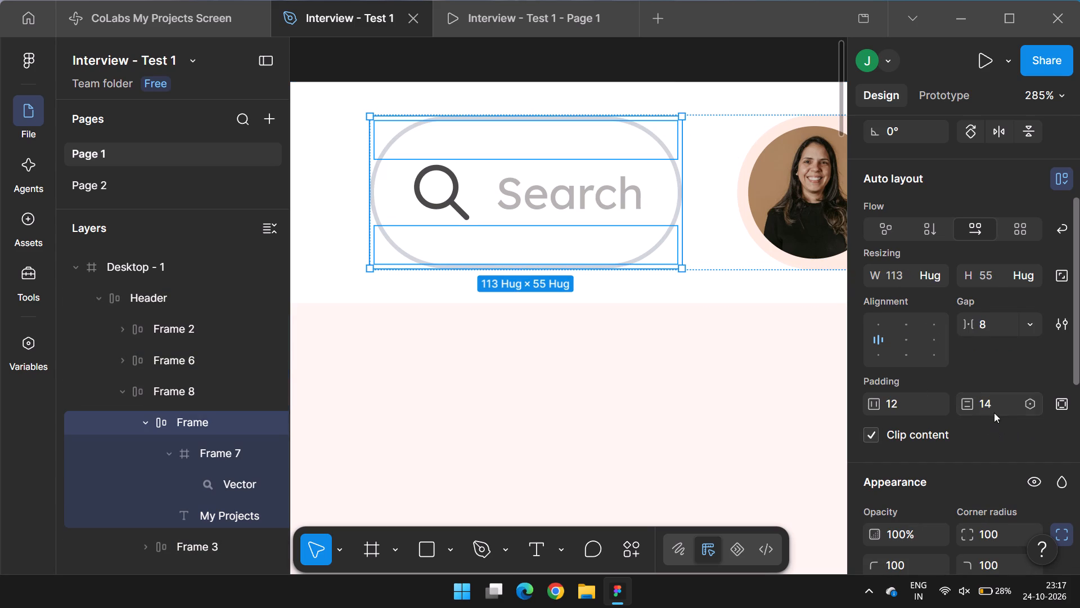
pyautogui.click(994, 413)
pyautogui.write('14.5')
pyautogui.press('Return')
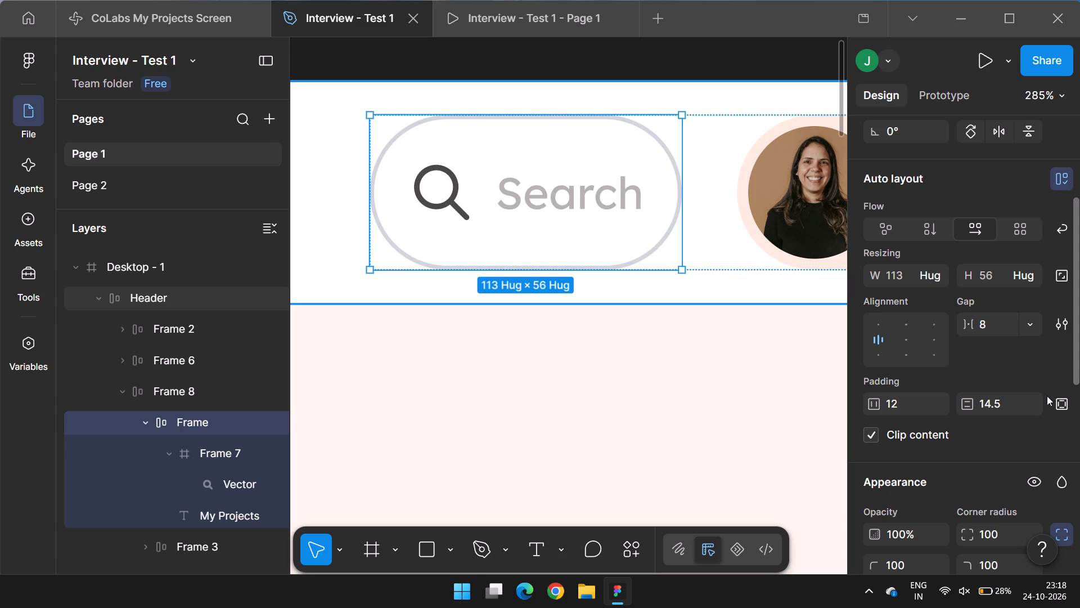
# Hide the interface and examine the whole header, from the logo to the search field and profile.
pyautogui.hotkey('ctrl', '\\')
pyautogui.keyDown('ctrl'); pyautogui.scroll(-7, 726, 449); pyautogui.keyUp('ctrl')
pyautogui.click(705, 263)
pyautogui.press('space')
pyautogui.moveTo(652, 280); pyautogui.dragTo(765, 231)
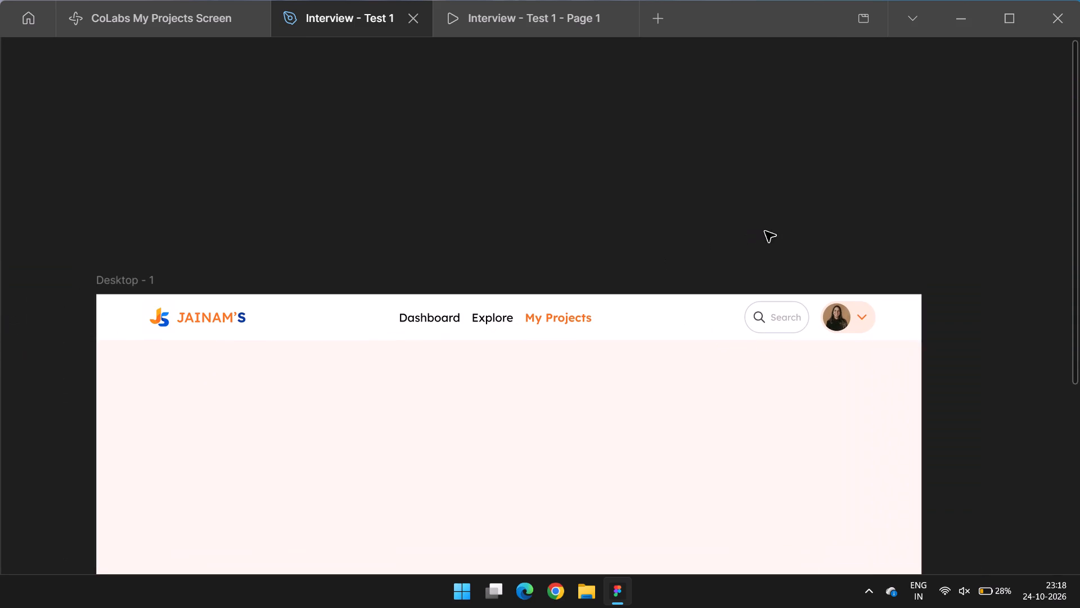
pyautogui.moveTo(655, 248); pyautogui.dragTo(650, 203)
pyautogui.press('space')
pyautogui.moveTo(650, 203); pyautogui.dragTo(650, 181)
pyautogui.press('space')
pyautogui.press('space')
pyautogui.press('space')
pyautogui.press('space')
pyautogui.press('space')
pyautogui.press('space')
pyautogui.press('space')
pyautogui.press('space')
pyautogui.press('space')
pyautogui.press('space')
pyautogui.moveTo(643, 224); pyautogui.dragTo(699, 93)
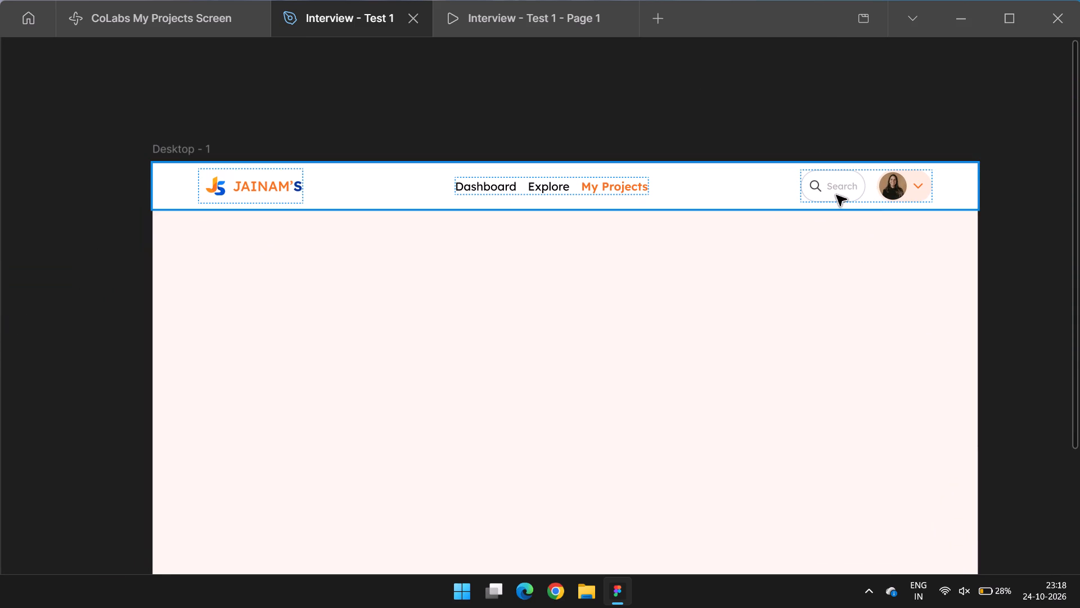
# Inspect the navigation links group and the logo frame in the header, including the logo frame's size and layout settings.
pyautogui.doubleClick(569, 188)
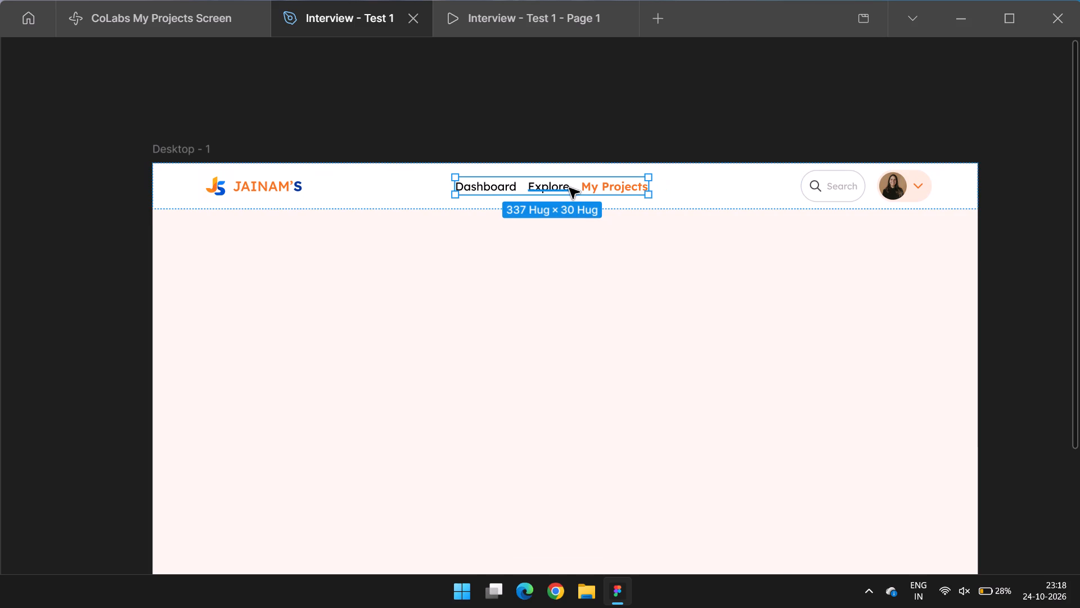
pyautogui.hotkey('ctrl', '\\')
pyautogui.hotkey('ctrl', '\\')
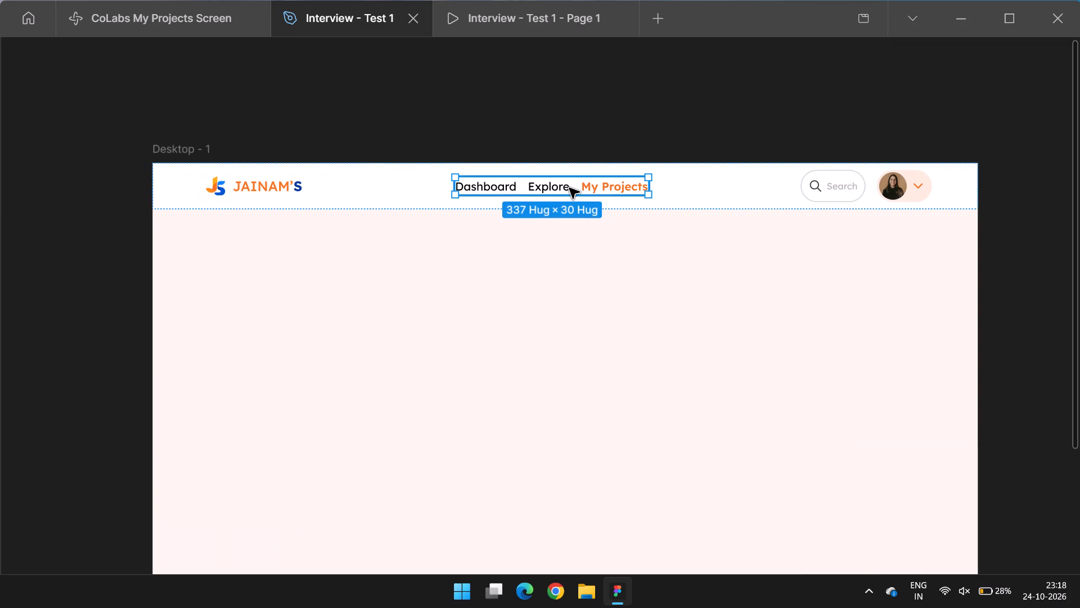
pyautogui.click(245, 179)
pyautogui.hotkey('ctrl', '\\')
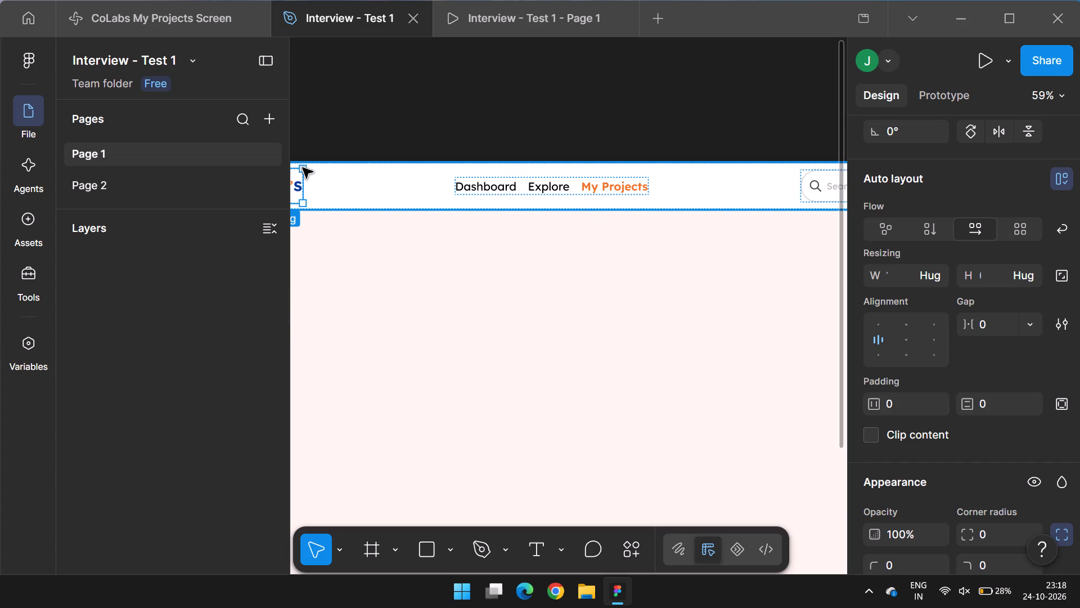
pyautogui.keyDown('shift'); pyautogui.scroll(4, 401, 172); pyautogui.keyUp('shift')
pyautogui.keyDown('ctrl'); pyautogui.scroll(7, 741, 175); pyautogui.keyUp('ctrl')
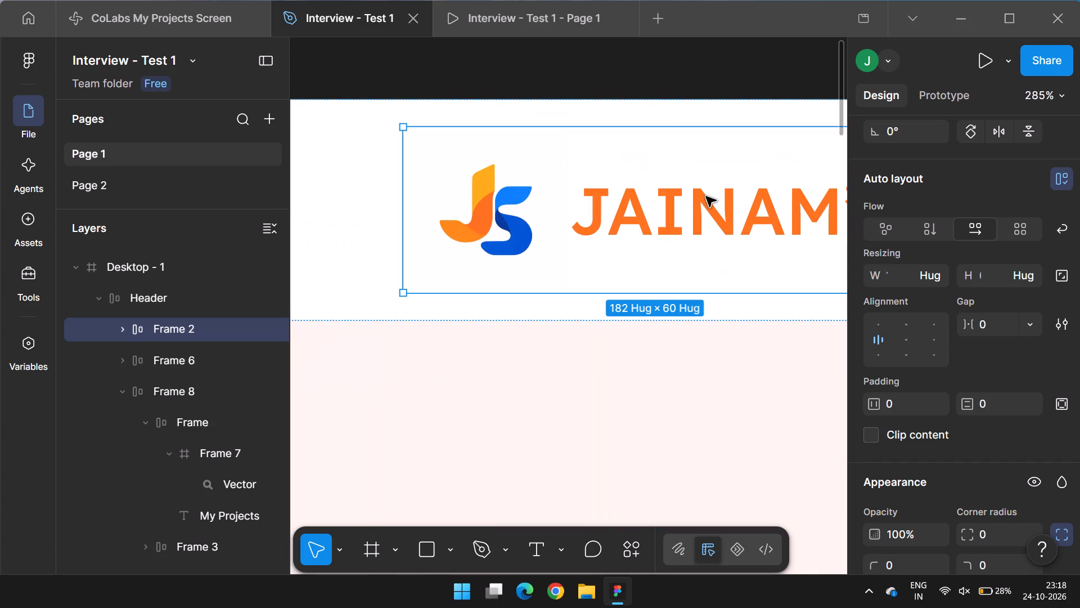
pyautogui.keyDown('ctrl'); pyautogui.scroll(-4, 481, 303); pyautogui.keyUp('ctrl')
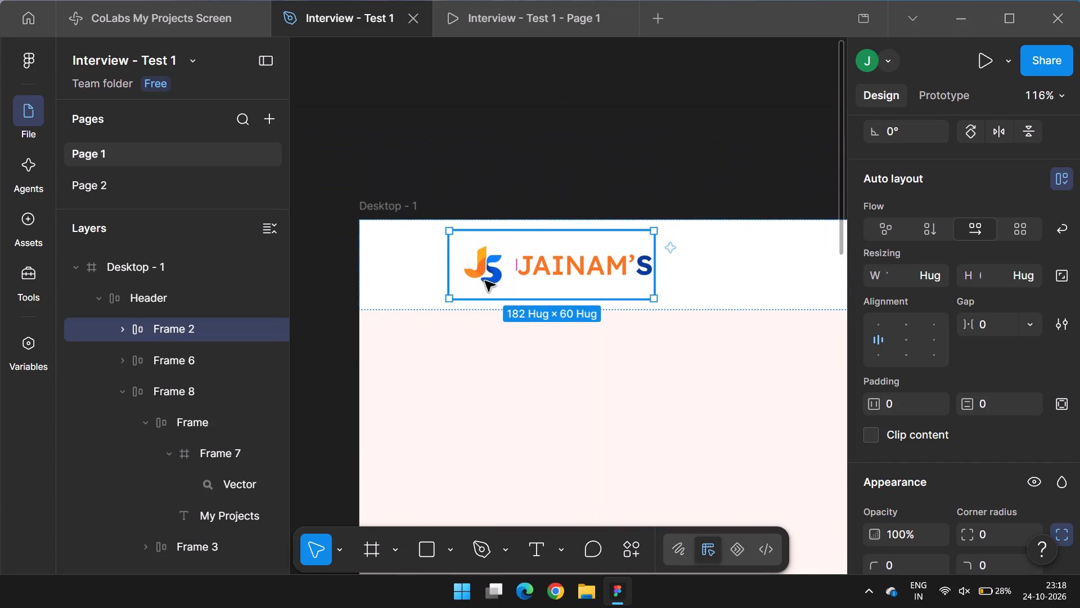
# Hide the interface and examine the whole header, from the logo to the search field and profile.
pyautogui.click(557, 154)
pyautogui.keyDown('ctrl'); pyautogui.scroll(-3, 482, 158); pyautogui.keyUp('ctrl')
pyautogui.hotkey('ctrl', '\\')
pyautogui.press('space')
pyautogui.press('space')
pyautogui.press('space')
pyautogui.press('space')
pyautogui.press('space')
pyautogui.press('space')
pyautogui.press('space')
pyautogui.press('space')
pyautogui.press('space')
pyautogui.press('space')
pyautogui.press('space')
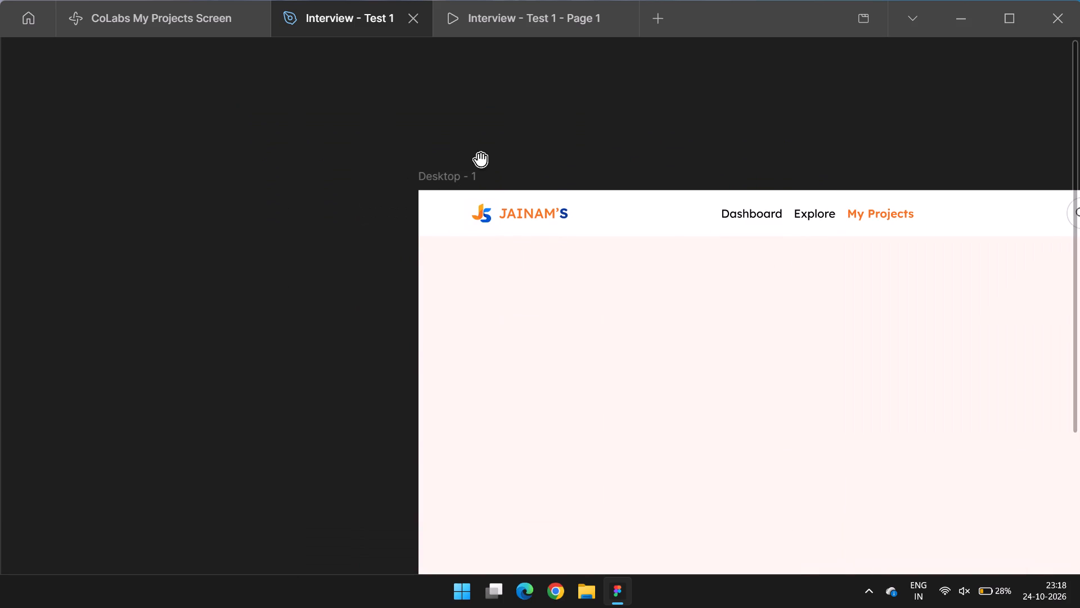
pyautogui.moveTo(478, 137); pyautogui.dragTo(277, 90)
pyautogui.keyDown('ctrl'); pyautogui.scroll(4, 1061, 158); pyautogui.keyUp('ctrl')
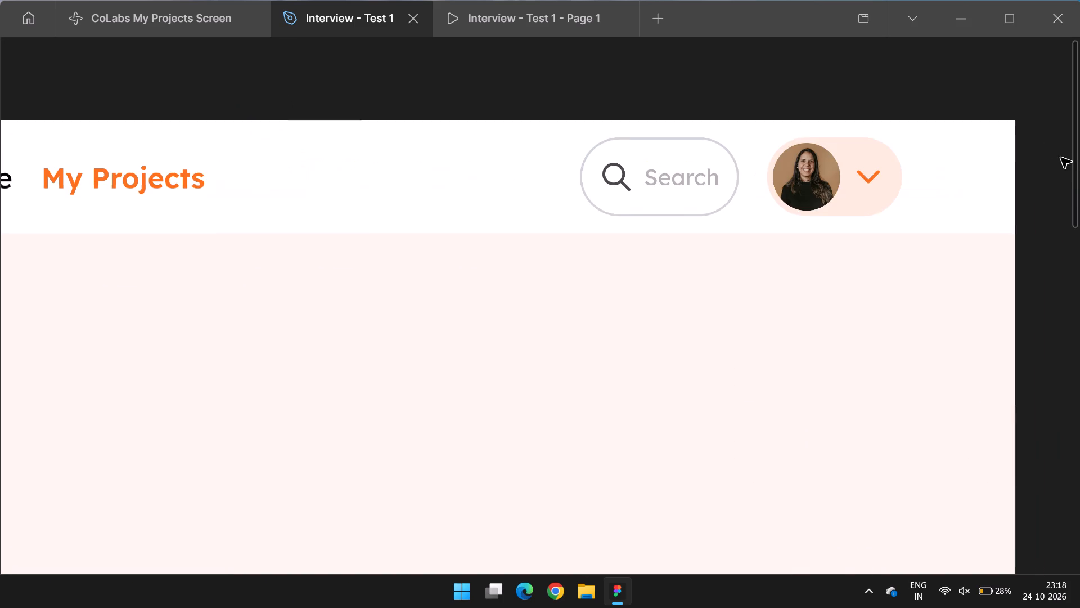
pyautogui.keyDown('ctrl'); pyautogui.scroll(-3, 829, 182); pyautogui.keyUp('ctrl')
pyautogui.press('space')
pyautogui.press('space')
pyautogui.press('space')
pyautogui.press('space')
pyautogui.press('space')
pyautogui.press('space')
pyautogui.press('space')
pyautogui.press('space')
pyautogui.moveTo(445, 85); pyautogui.dragTo(591, 105)
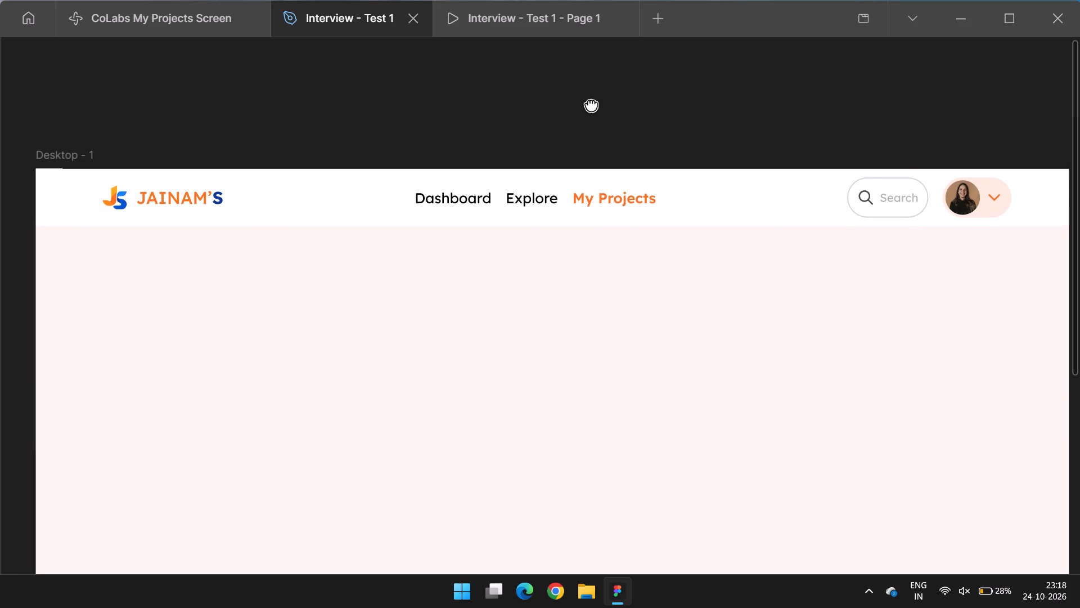
pyautogui.moveTo(591, 105); pyautogui.dragTo(592, 105)
# Restore the interface and inspect the auto layout settings of the search field frame, the profile frame and their parent frame.
pyautogui.doubleClick(883, 189)
pyautogui.hotkey('ctrl', '\\')
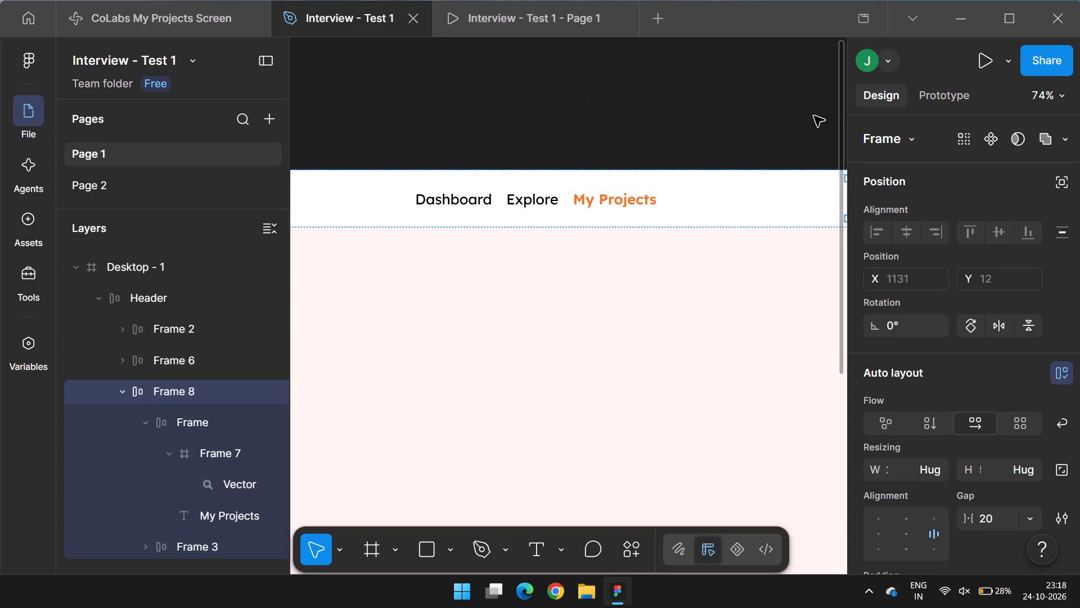
pyautogui.keyDown('shift'); pyautogui.scroll(-3, 689, 167); pyautogui.keyUp('shift')
pyautogui.doubleClick(562, 201)
pyautogui.scroll(-3, 984, 404)
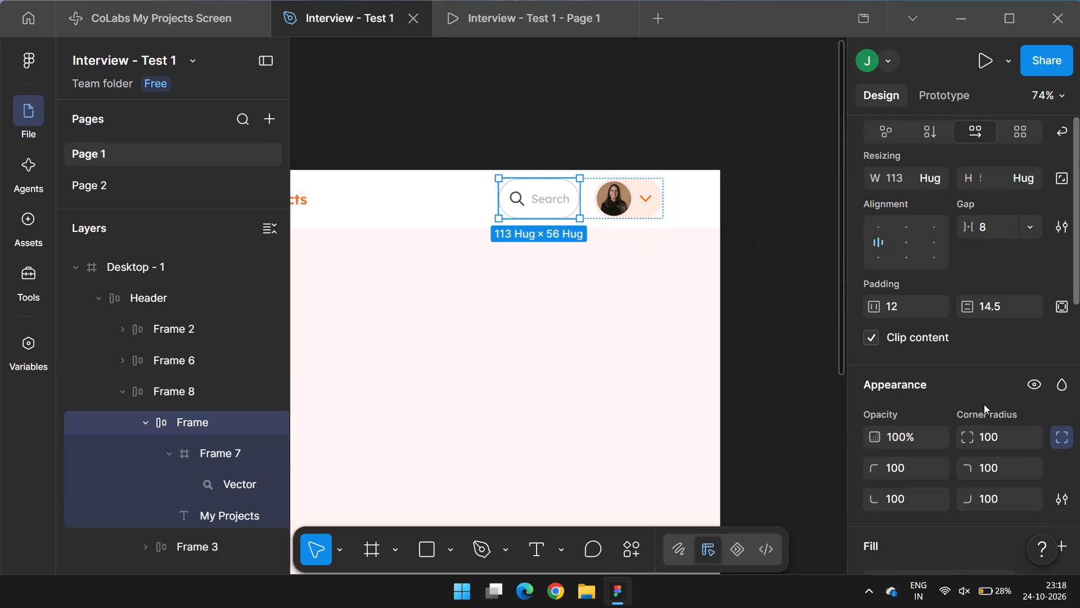
pyautogui.scroll(1, 1004, 271)
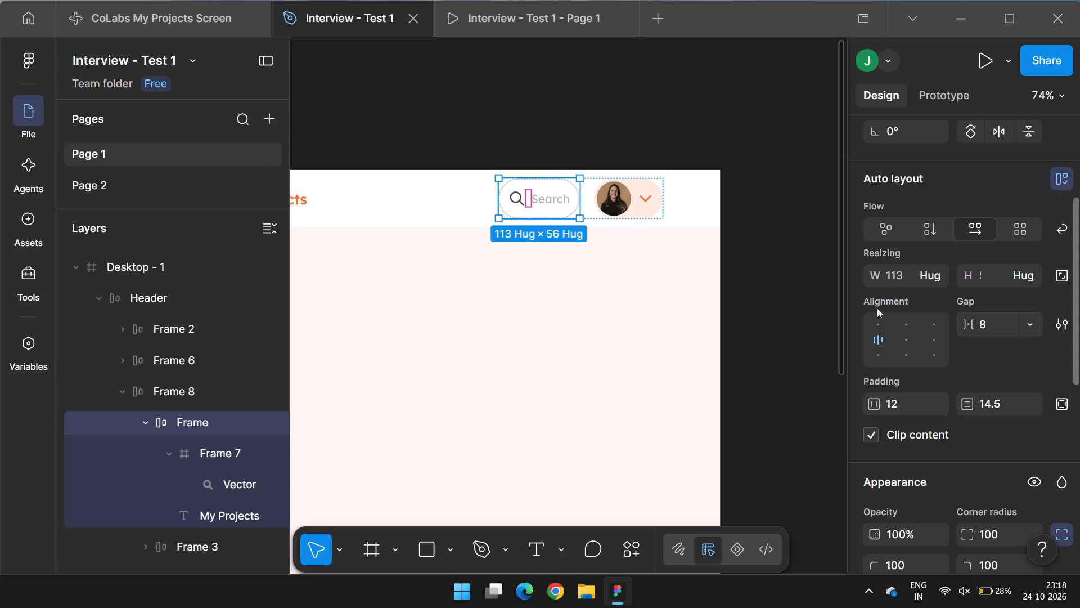
pyautogui.click(630, 218)
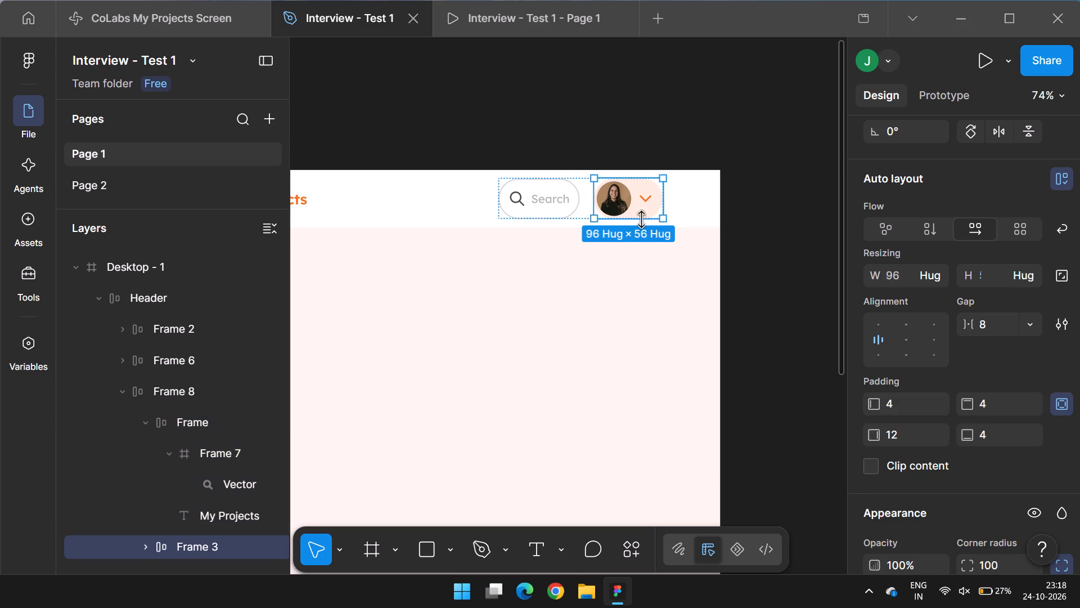
pyautogui.click(534, 203)
pyautogui.hotkey('shift', 'Return')
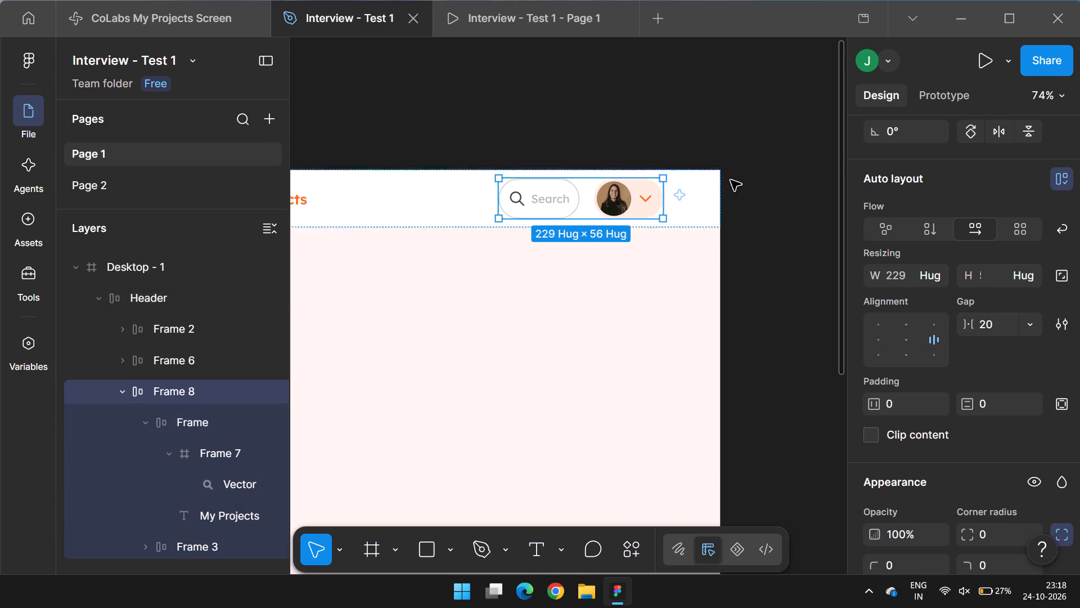
# Set the search field frame's stroke weight to 1.
pyautogui.doubleClick(520, 185)
pyautogui.scroll(-3, 947, 415)
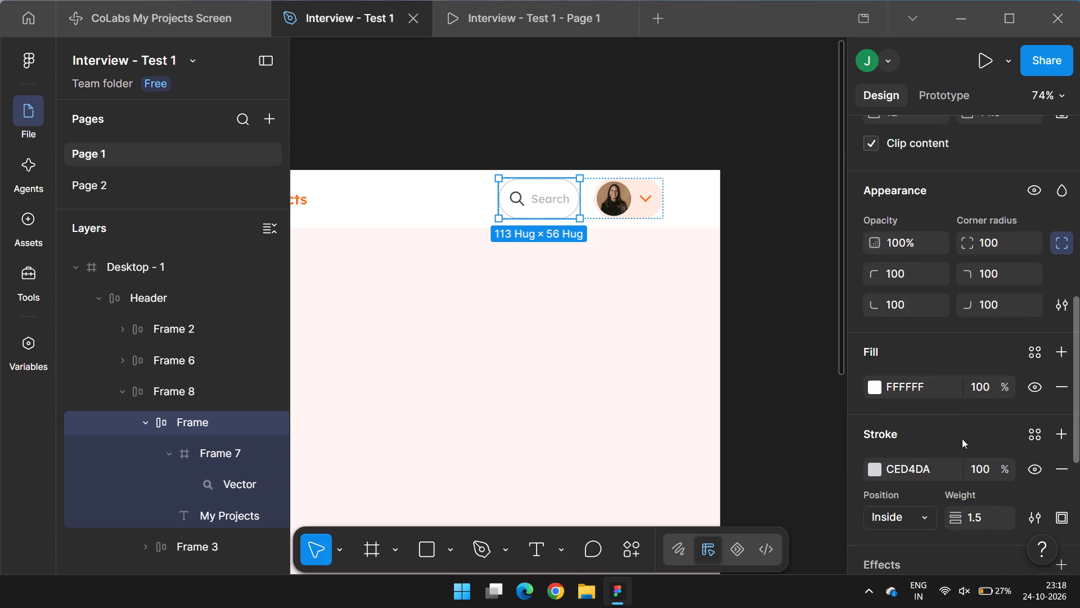
pyautogui.scroll(-2, 978, 468)
pyautogui.click(979, 324)
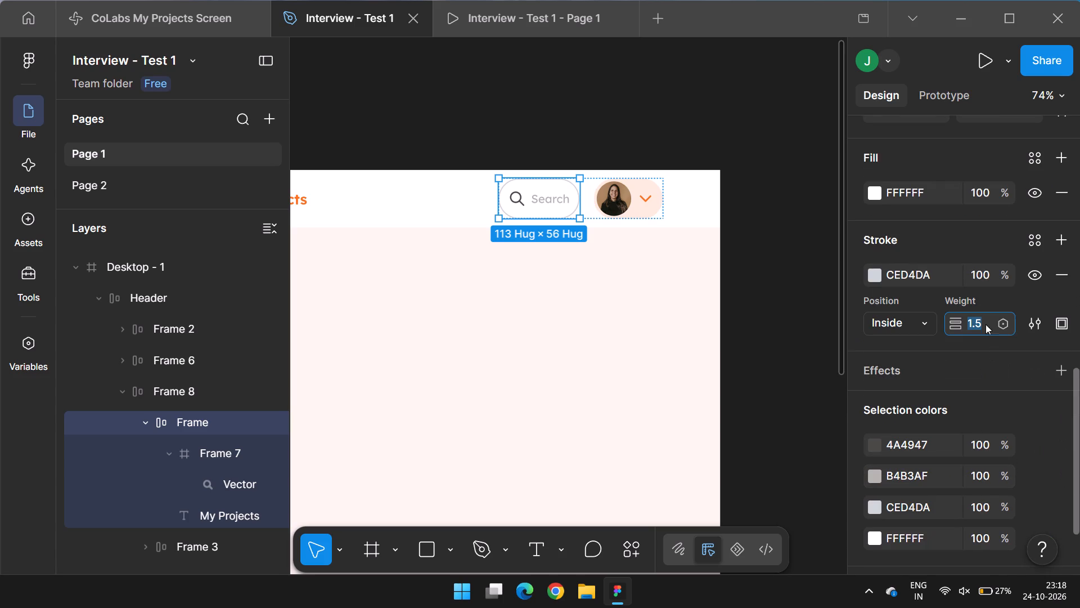
pyautogui.press('1')
pyautogui.press('Return')
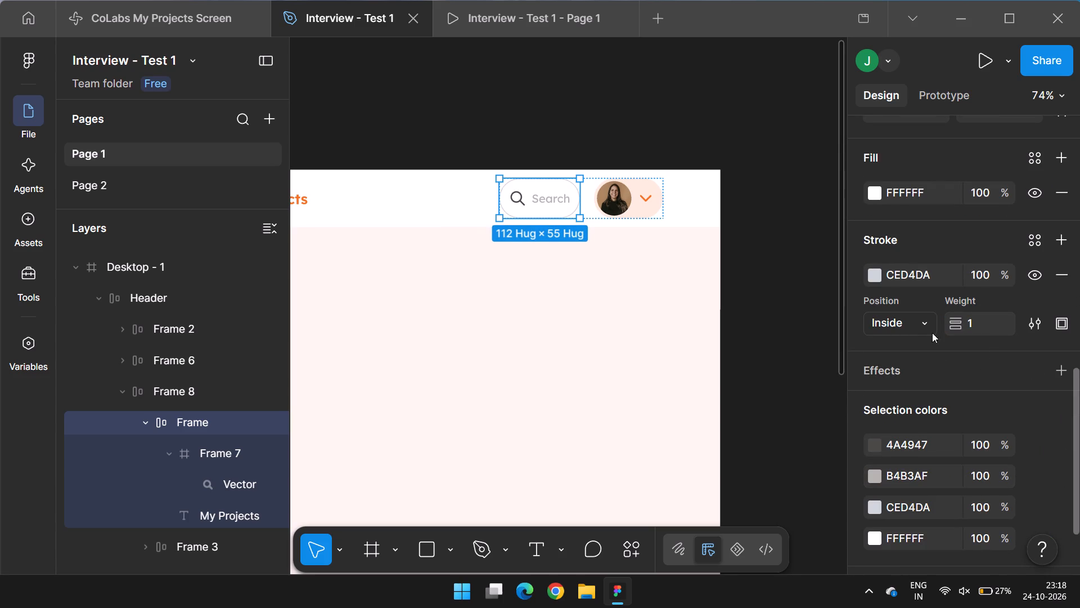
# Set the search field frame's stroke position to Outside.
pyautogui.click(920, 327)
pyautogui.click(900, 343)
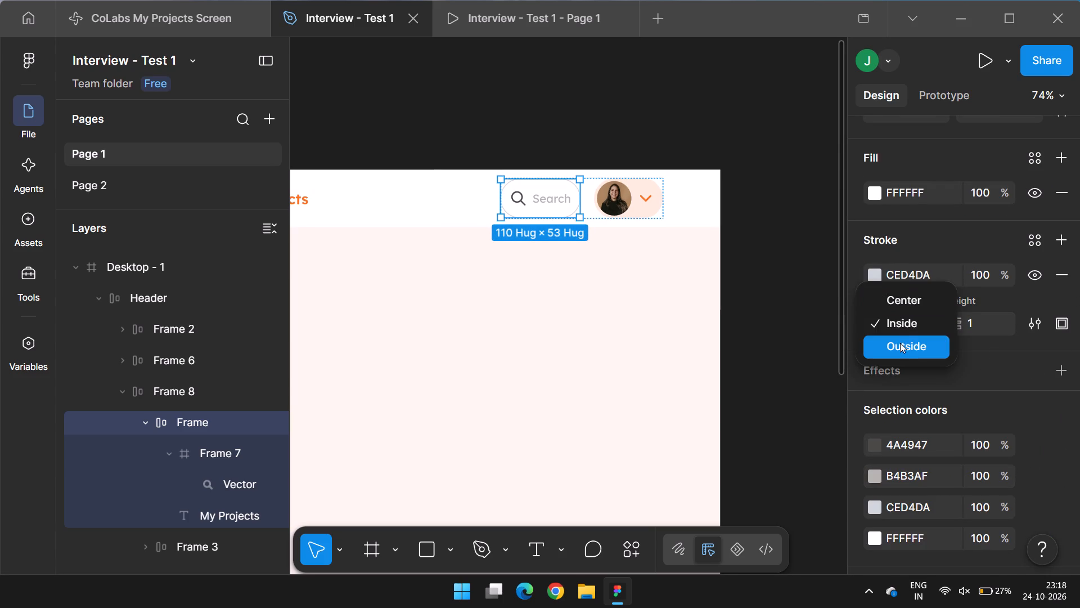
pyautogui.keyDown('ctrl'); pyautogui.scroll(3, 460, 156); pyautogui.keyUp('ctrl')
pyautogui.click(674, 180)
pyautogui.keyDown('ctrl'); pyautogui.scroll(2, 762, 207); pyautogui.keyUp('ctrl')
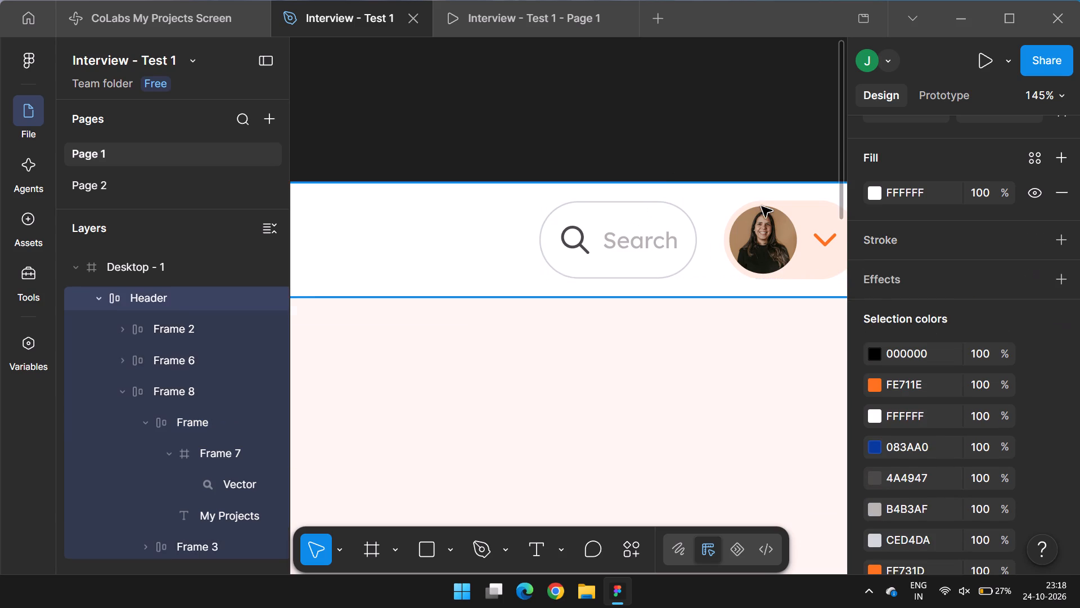
# Reselect the search field frame and set its stroke position to Center.
pyautogui.hotkey('ctrl', 'z')
pyautogui.click(879, 324)
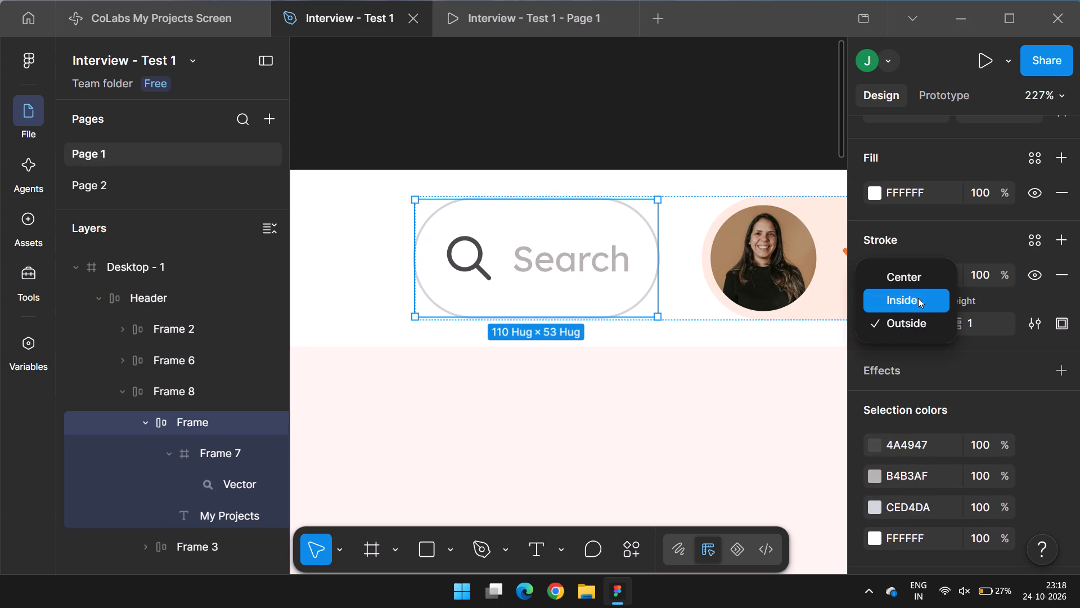
pyautogui.click(919, 280)
pyautogui.keyDown('ctrl'); pyautogui.scroll(-9, 758, 199); pyautogui.keyUp('ctrl')
pyautogui.click(711, 169)
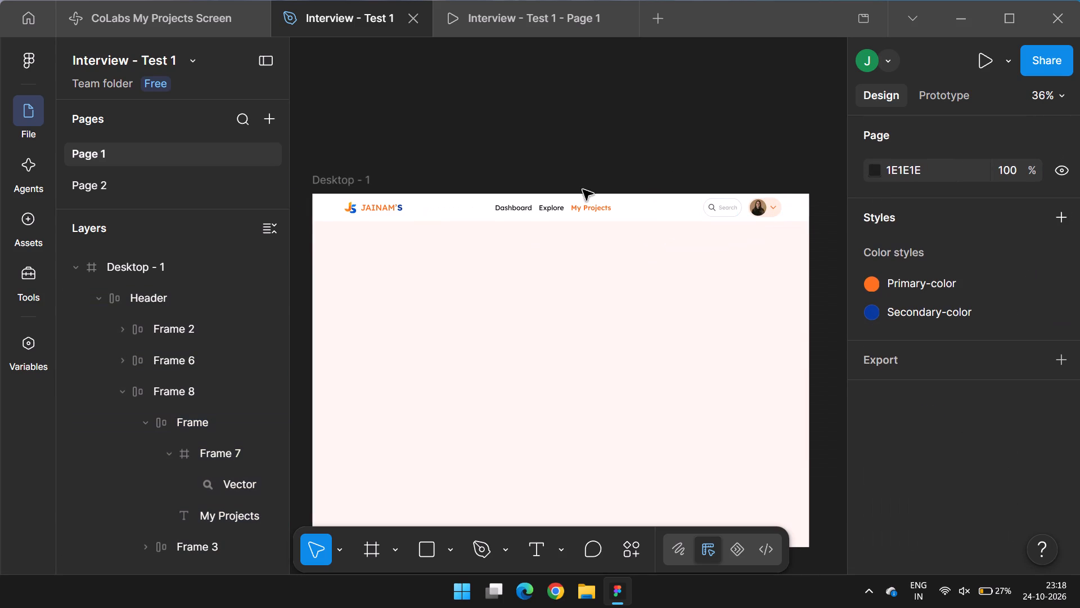
# Hide the interface and examine the header's overall balance on the Desktop - 1 frame.
pyautogui.hotkey('ctrl', '\\')
pyautogui.press('space')
pyautogui.press('space')
pyautogui.press('space')
pyautogui.press('space')
pyautogui.press('space')
pyautogui.press('space')
pyautogui.press('space')
pyautogui.moveTo(460, 198); pyautogui.dragTo(430, 157)
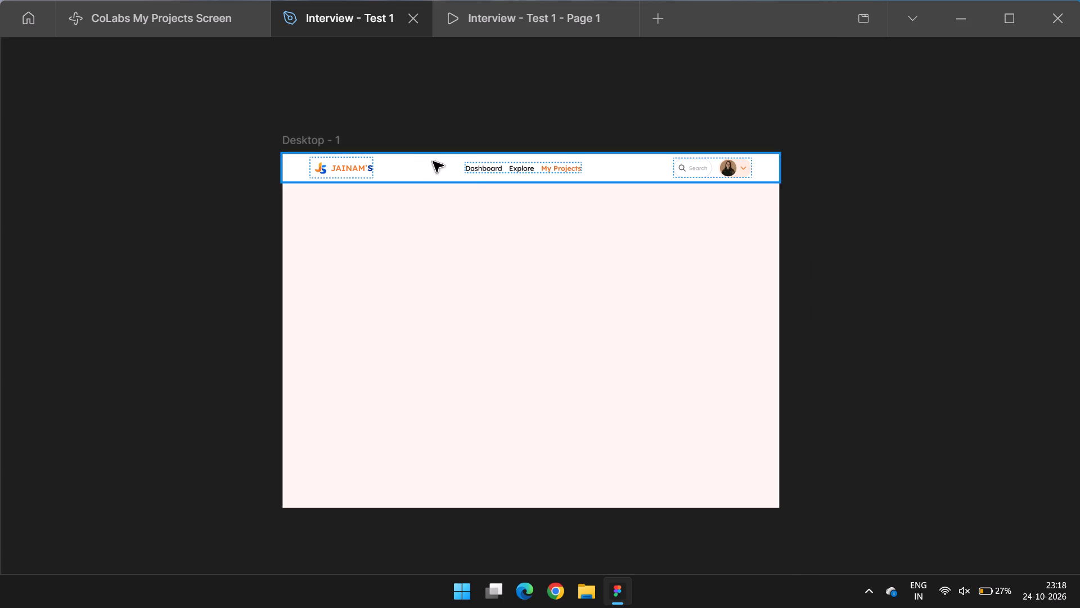
pyautogui.keyDown('ctrl'); pyautogui.scroll(2, 479, 177); pyautogui.keyUp('ctrl')
pyautogui.press('space')
pyautogui.press('space')
pyautogui.press('space')
pyautogui.press('space')
pyautogui.press('space')
pyautogui.press('space')
pyautogui.press('space')
pyautogui.press('space')
pyautogui.press('space')
pyautogui.press('space')
pyautogui.press('space')
pyautogui.press('space')
pyautogui.press('space')
pyautogui.press('space')
pyautogui.press('space')
pyautogui.press('space')
pyautogui.press('space')
pyautogui.press('space')
pyautogui.press('space')
pyautogui.press('space')
pyautogui.moveTo(457, 265); pyautogui.dragTo(470, 303)
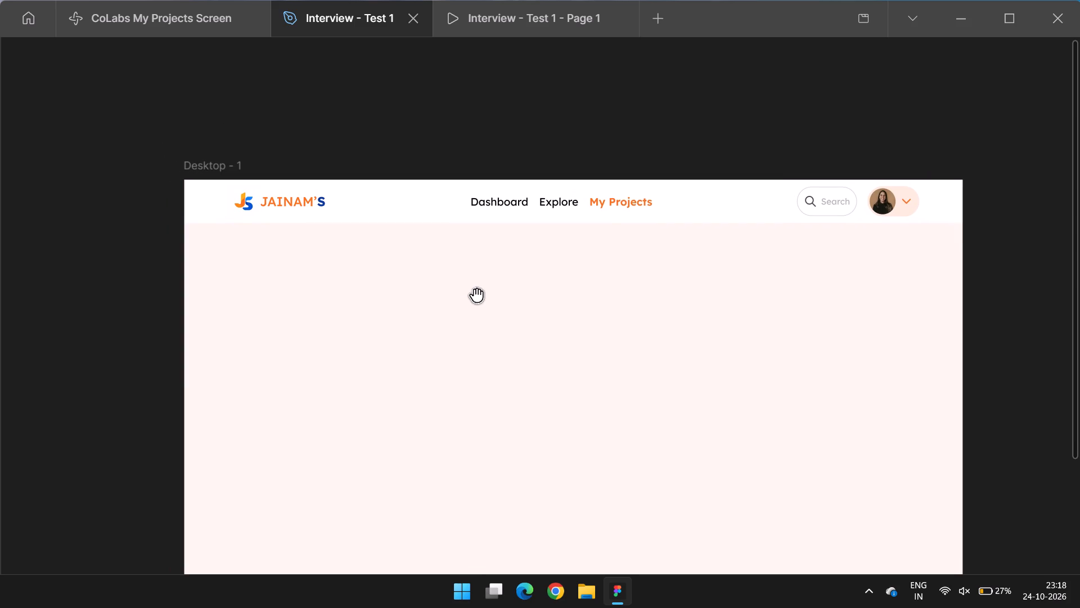
pyautogui.moveTo(472, 283); pyautogui.dragTo(479, 283)
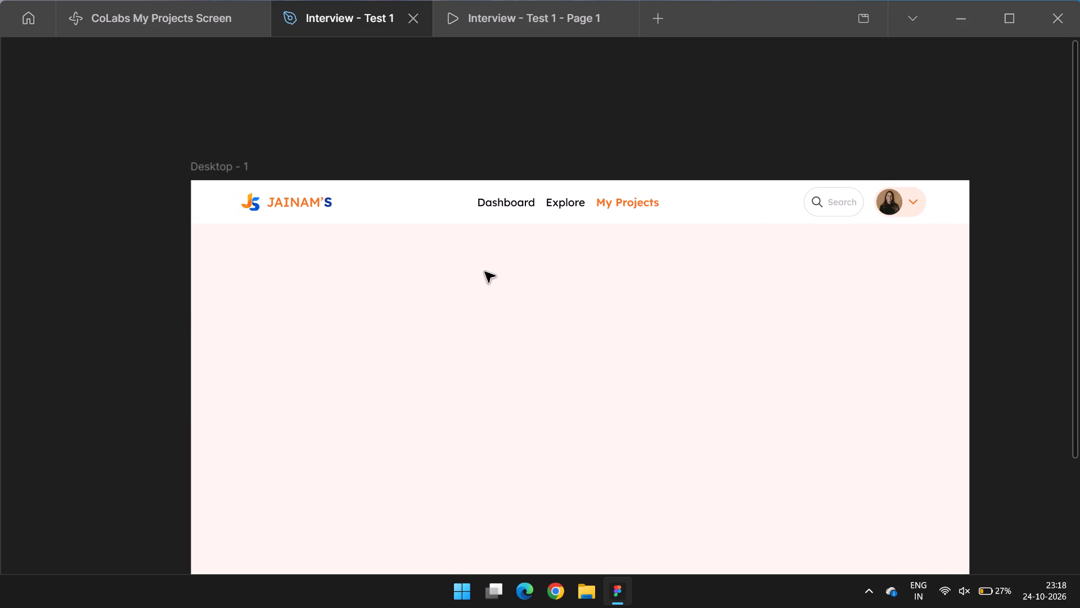
pyautogui.keyDown('ctrl'); pyautogui.scroll(1, 488, 267); pyautogui.keyUp('ctrl')
pyautogui.press('space')
pyautogui.moveTo(535, 307); pyautogui.dragTo(454, 256)
pyautogui.keyDown('ctrl'); pyautogui.scroll(-3, 457, 255); pyautogui.keyUp('ctrl')
pyautogui.click(390, 140)
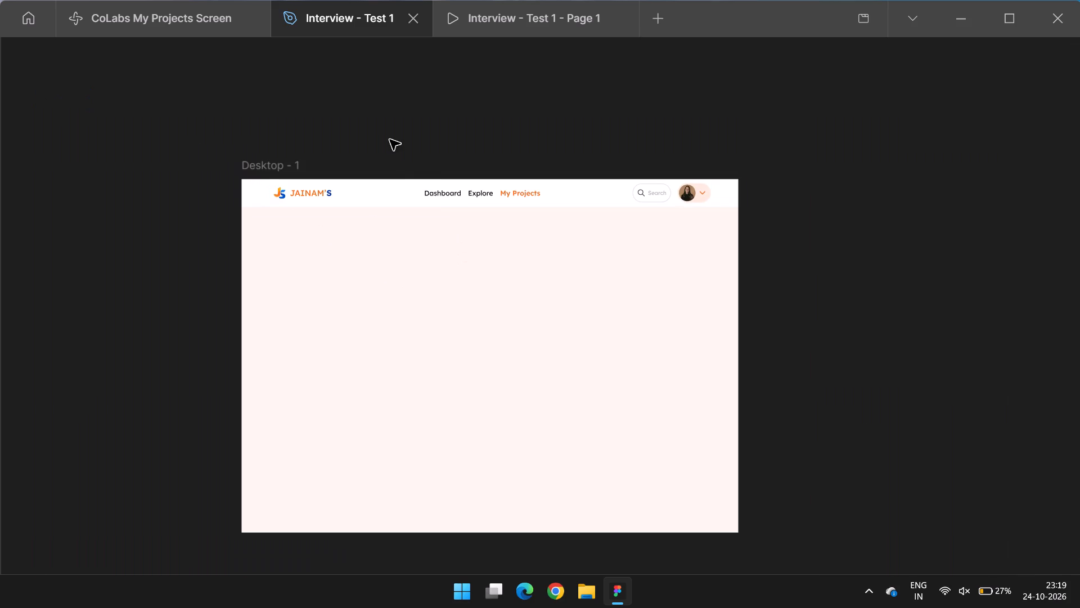
pyautogui.keyDown('ctrl'); pyautogui.scroll(1, 415, 208); pyautogui.keyUp('ctrl')
pyautogui.press('space')
pyautogui.press('space')
pyautogui.press('space')
pyautogui.press('space')
pyautogui.press('space')
pyautogui.press('space')
pyautogui.press('space')
pyautogui.press('space')
pyautogui.press('space')
pyautogui.press('space')
pyautogui.press('space')
pyautogui.press('space')
pyautogui.moveTo(449, 145); pyautogui.dragTo(451, 119)
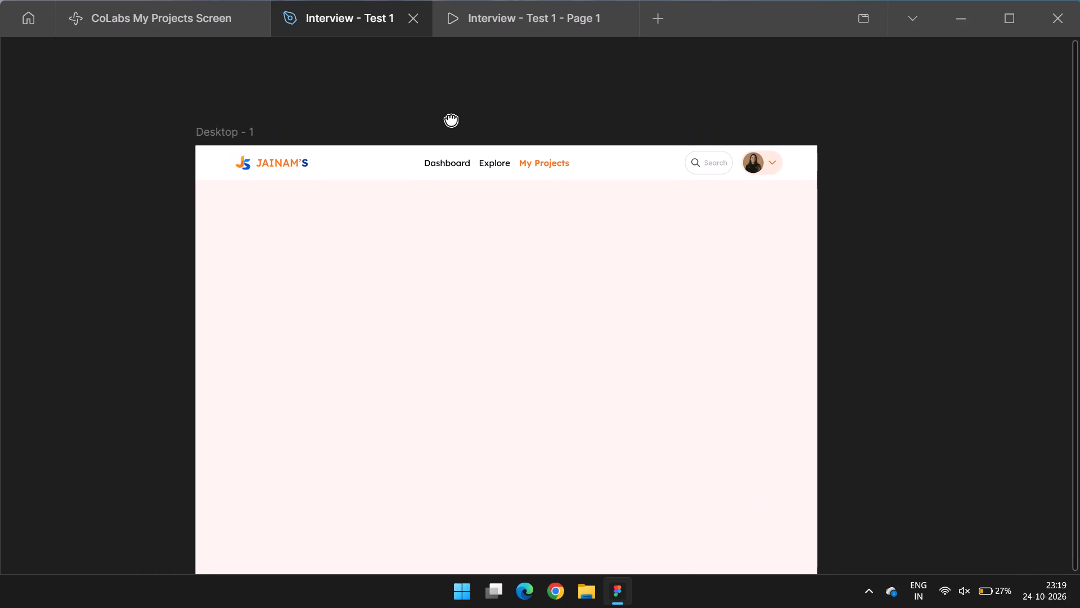
pyautogui.moveTo(451, 119); pyautogui.dragTo(460, 120)
# Switch to the CoLabs My Projects Screen file and view the header and heading in its page preview.
pyautogui.click(120, 26)
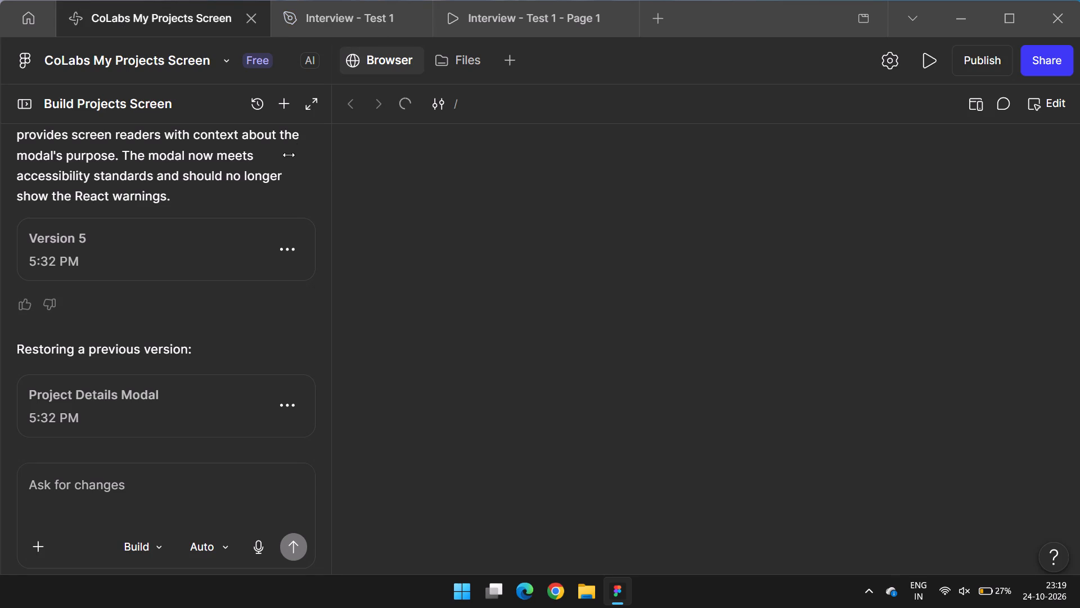
pyautogui.click(551, 258)
pyautogui.scroll(4, 572, 262)
pyautogui.moveTo(571, 289); pyautogui.dragTo(568, 250)
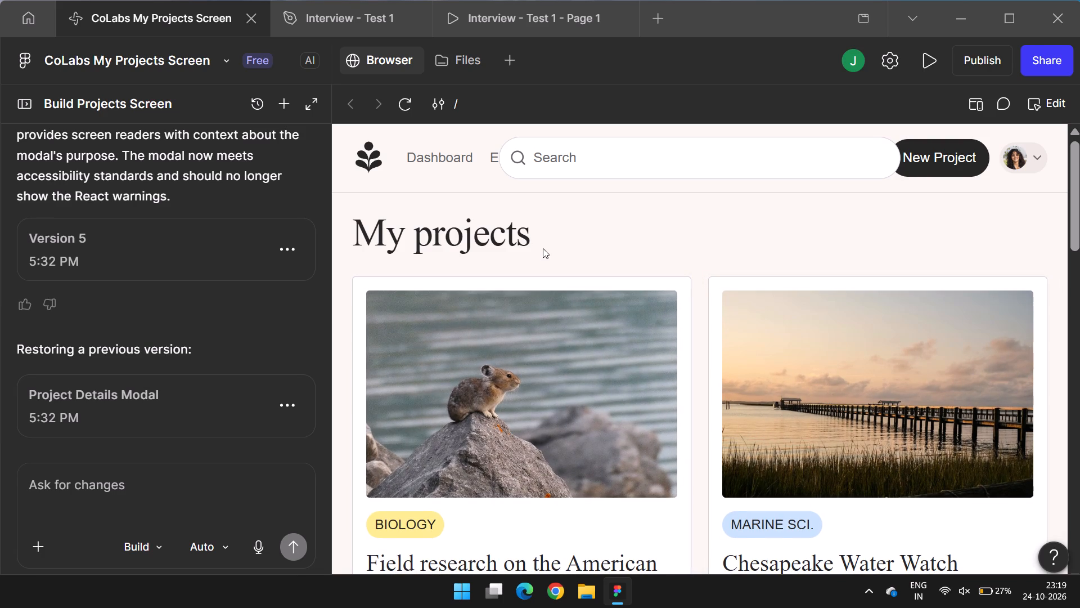
# Return to Interview - Test 1 and show the layout guides over the Desktop - 1 frame.
pyautogui.click(337, 15)
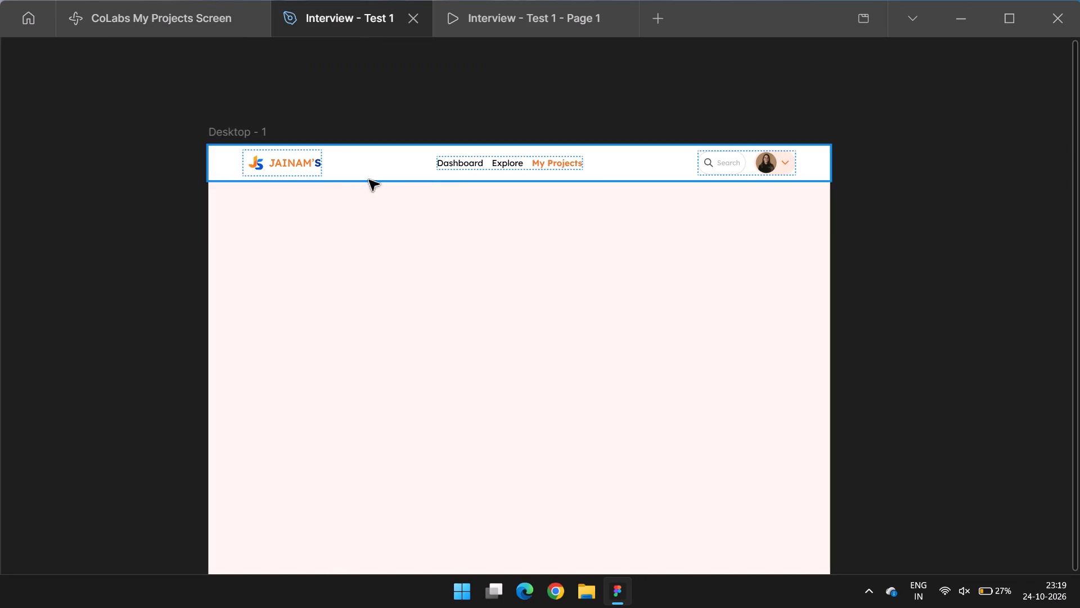
pyautogui.click(242, 128)
pyautogui.hotkey('ctrl', 'shift', '4')
pyautogui.click(380, 101)
pyautogui.keyDown('ctrl'); pyautogui.scroll(2, 265, 249); pyautogui.keyUp('ctrl')
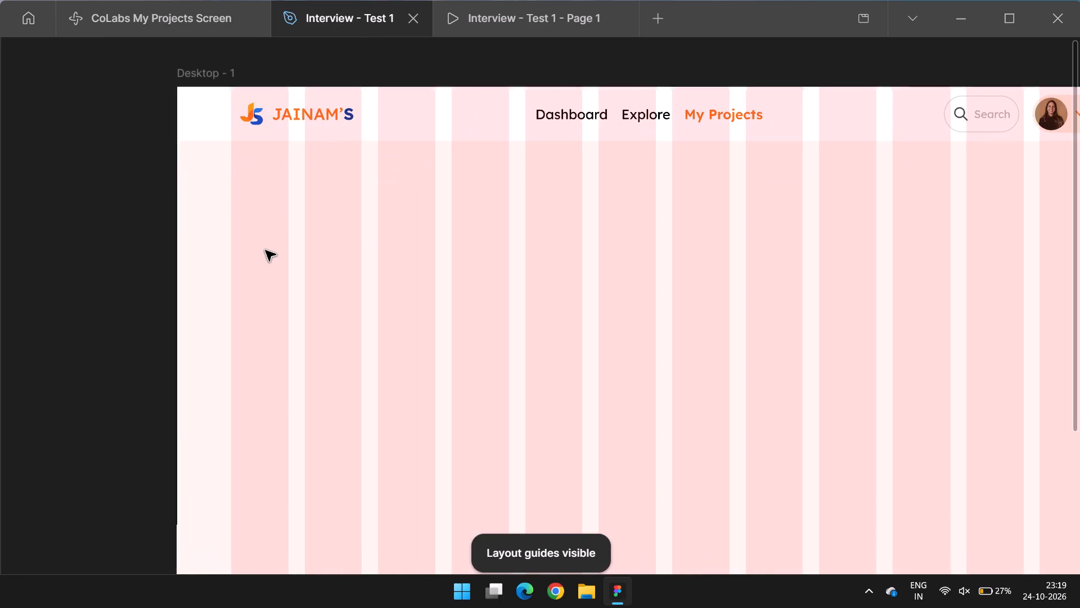
pyautogui.keyDown('ctrl'); pyautogui.scroll(-1, 267, 252); pyautogui.keyUp('ctrl')
pyautogui.keyDown('ctrl'); pyautogui.scroll(1, 244, 298); pyautogui.keyUp('ctrl')
# Review the project cards in the CoLabs My Projects Screen file, in the desktop preview and in the mobile device preview.
pyautogui.click(163, 24)
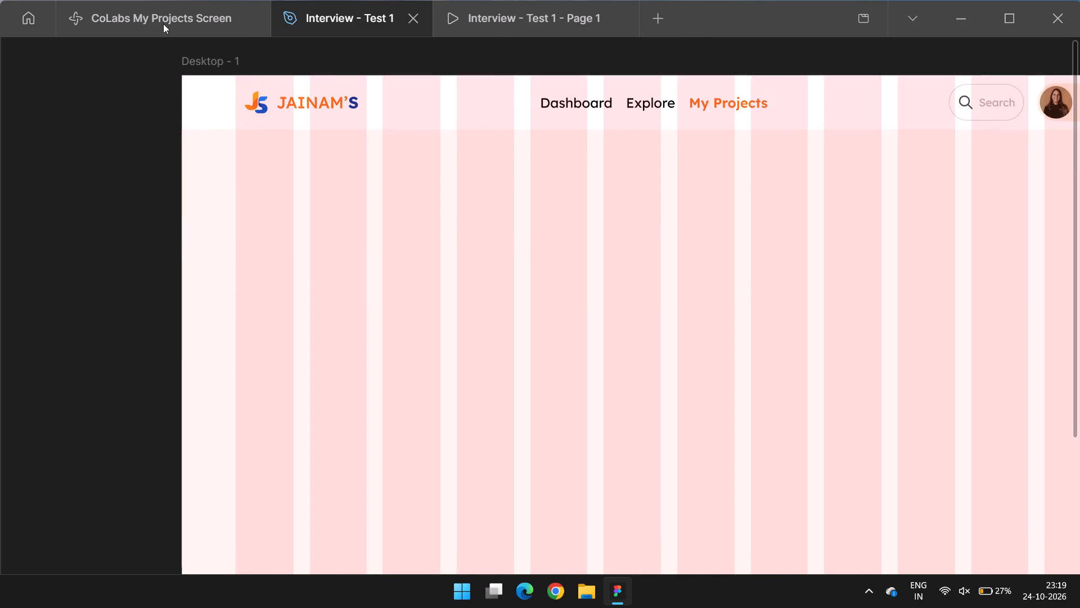
pyautogui.scroll(-4, 571, 234)
pyautogui.scroll(-6, 565, 303)
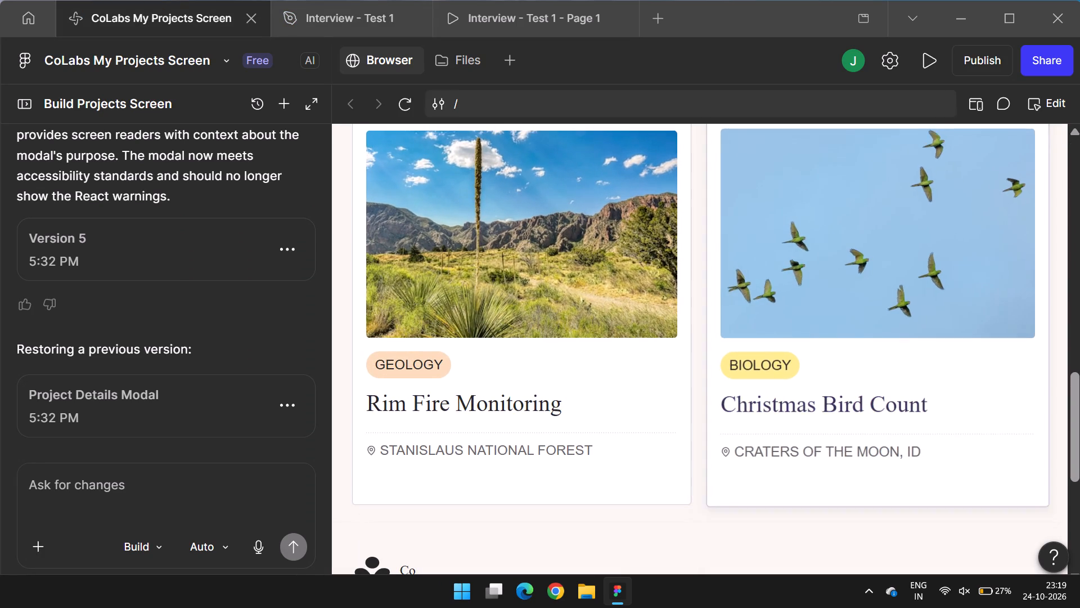
pyautogui.click(973, 99)
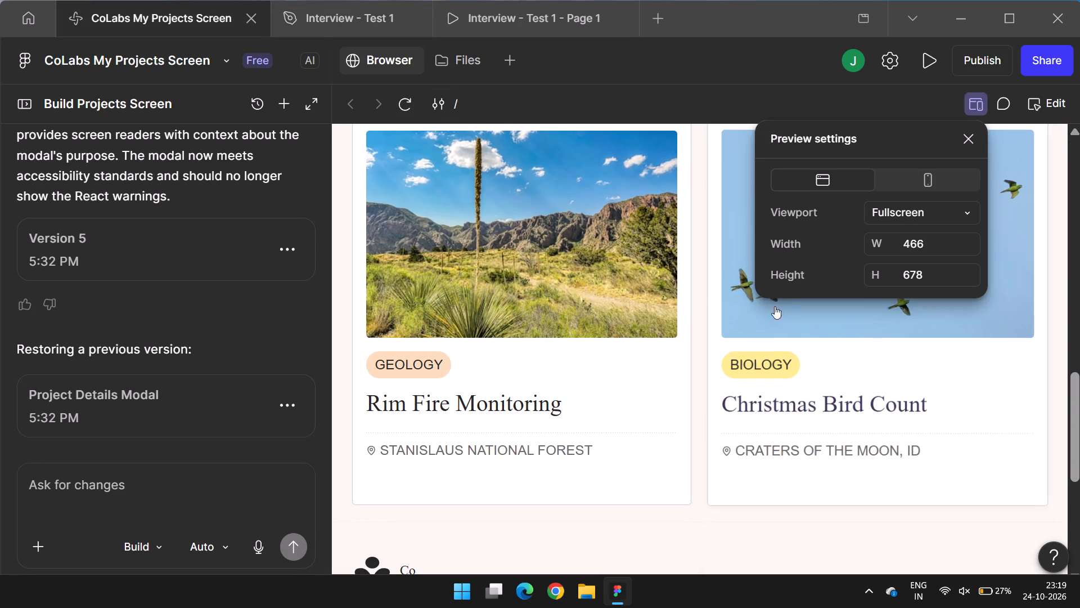
pyautogui.click(940, 182)
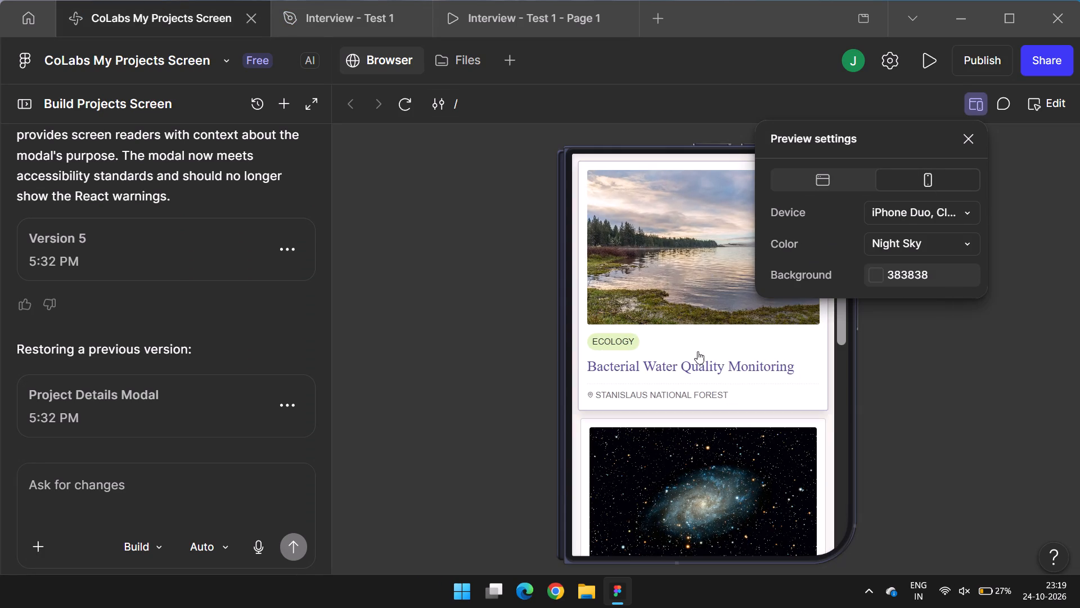
pyautogui.scroll(-12, 699, 354)
pyautogui.scroll(10, 699, 354)
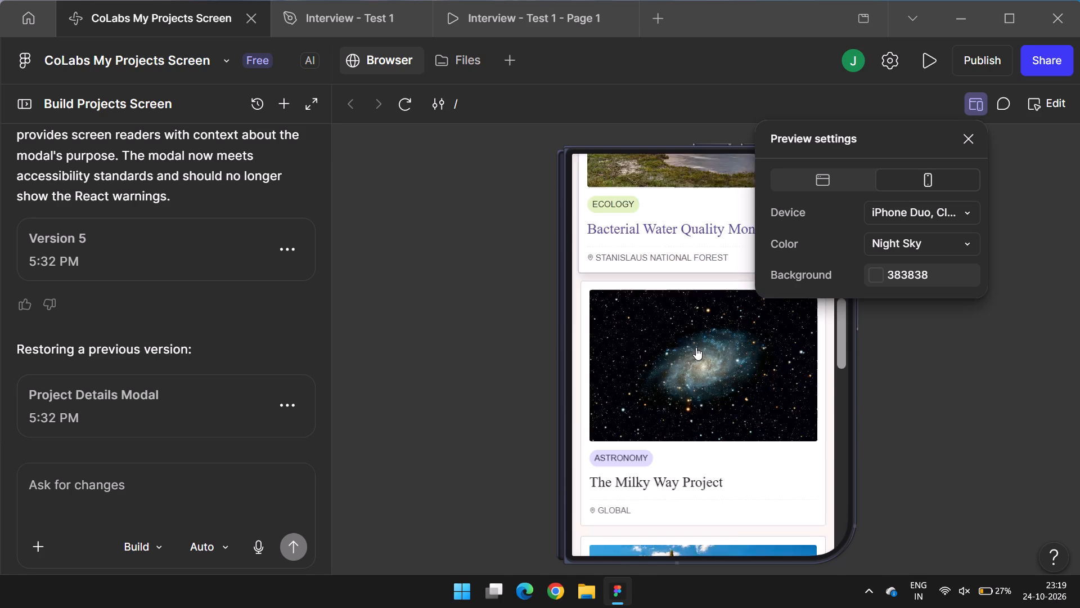
pyautogui.scroll(5, 696, 347)
# Return to Interview - Test 1 and draw a square about 353 × 353 on the empty canvas beside the Desktop - 1 frame.
pyautogui.click(344, 23)
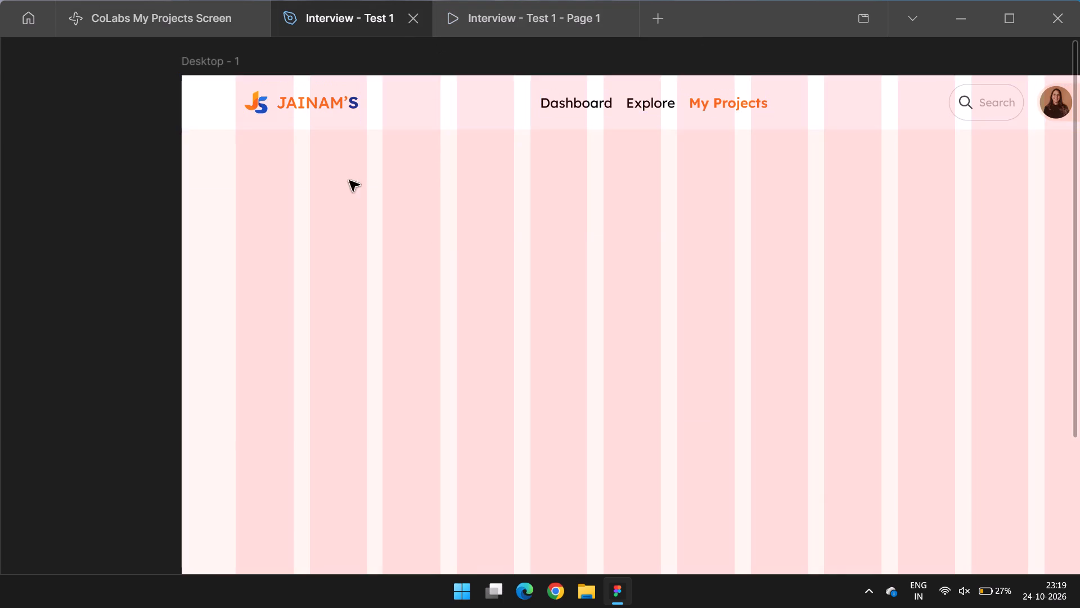
pyautogui.keyDown('ctrl'); pyautogui.scroll(-2, 303, 191); pyautogui.keyUp('ctrl')
pyautogui.keyDown('ctrl'); pyautogui.scroll(1, 322, 276); pyautogui.keyUp('ctrl')
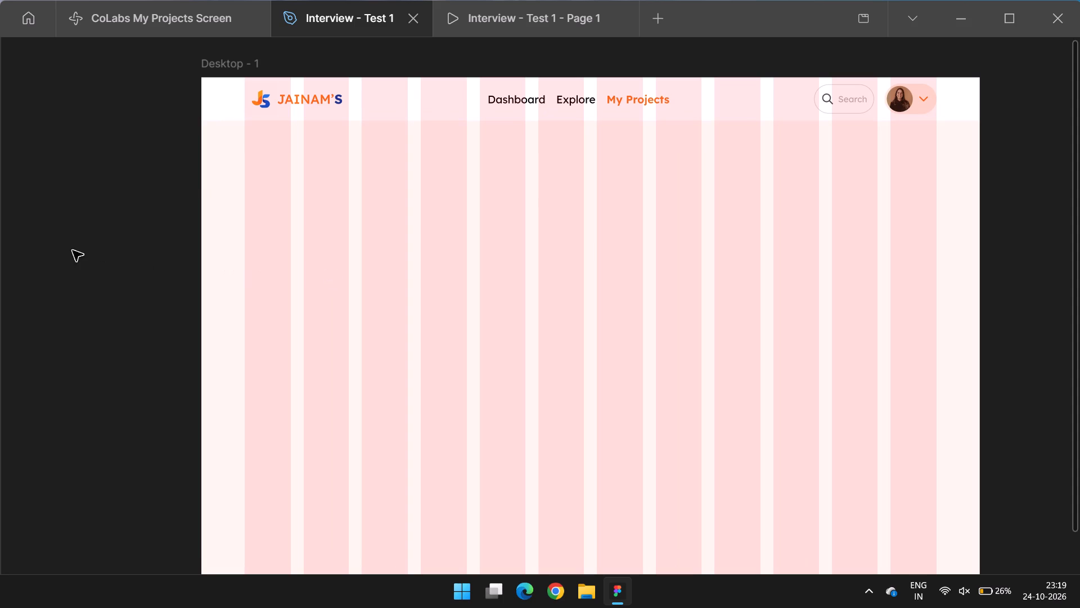
pyautogui.press('space')
pyautogui.press('space')
pyautogui.press('space')
pyautogui.press('space')
pyautogui.press('space')
pyautogui.press('space')
pyautogui.press('space')
pyautogui.moveTo(84, 242); pyautogui.dragTo(376, 280)
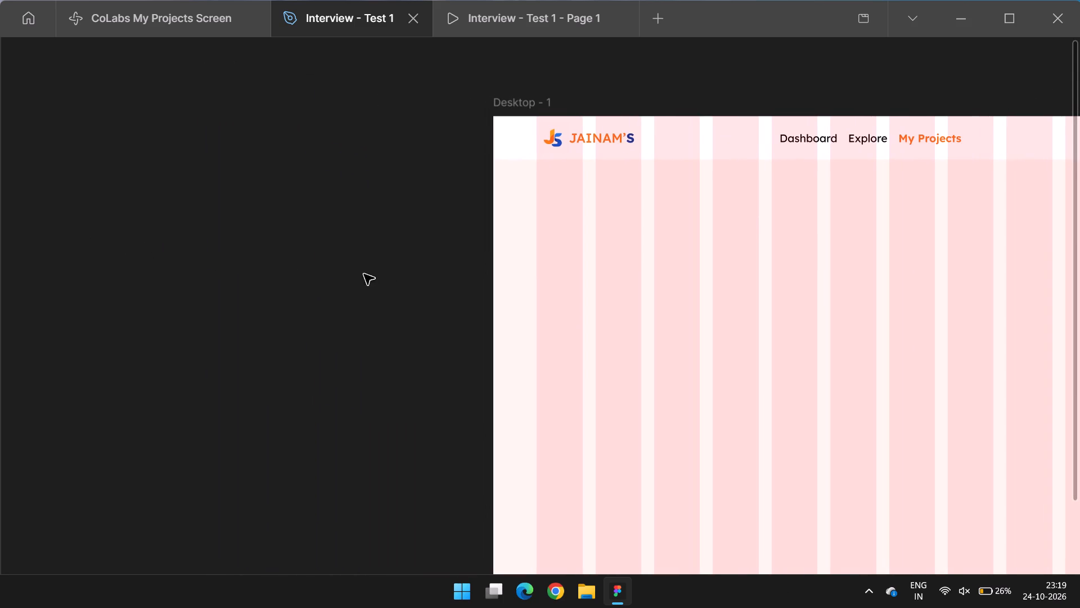
pyautogui.press('r')
pyautogui.keyDown('shift'); pyautogui.moveTo(121, 210); pyautogui.dragTo(310, 316); pyautogui.keyUp('shift')
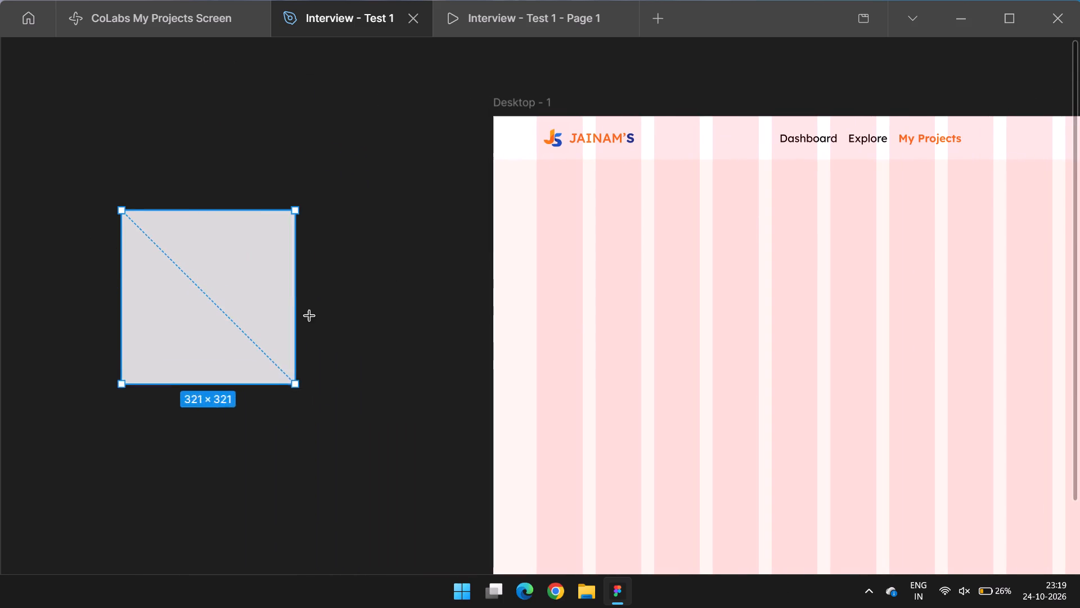
pyautogui.keyDown('shift'); pyautogui.moveTo(310, 316); pyautogui.dragTo(313, 316); pyautogui.keyUp('shift')
pyautogui.hotkey('ctrl', '\\')
pyautogui.press('space')
pyautogui.press('space')
pyautogui.moveTo(385, 293); pyautogui.dragTo(670, 283)
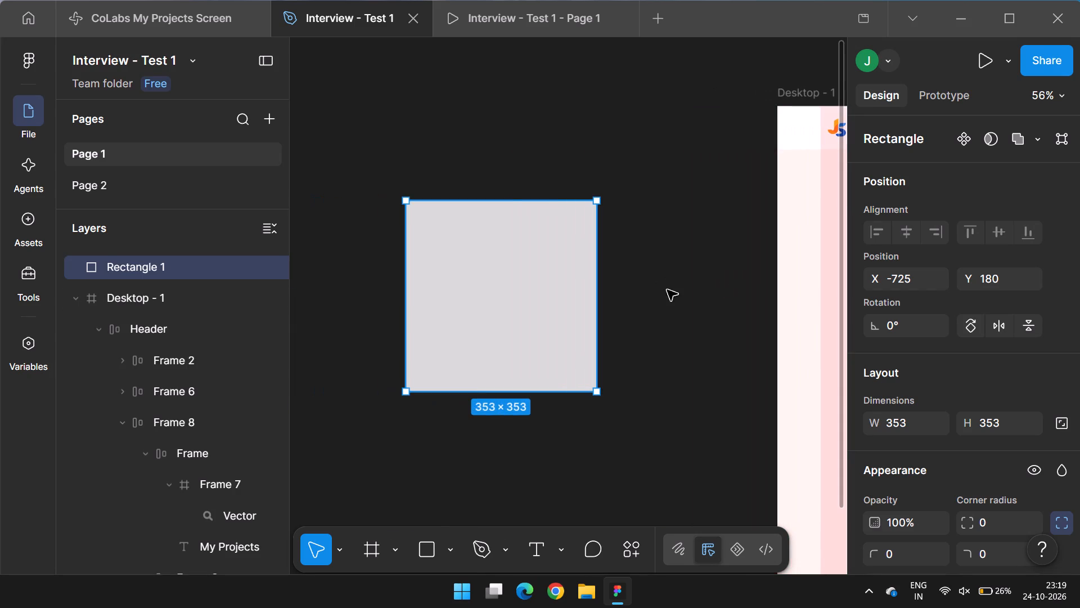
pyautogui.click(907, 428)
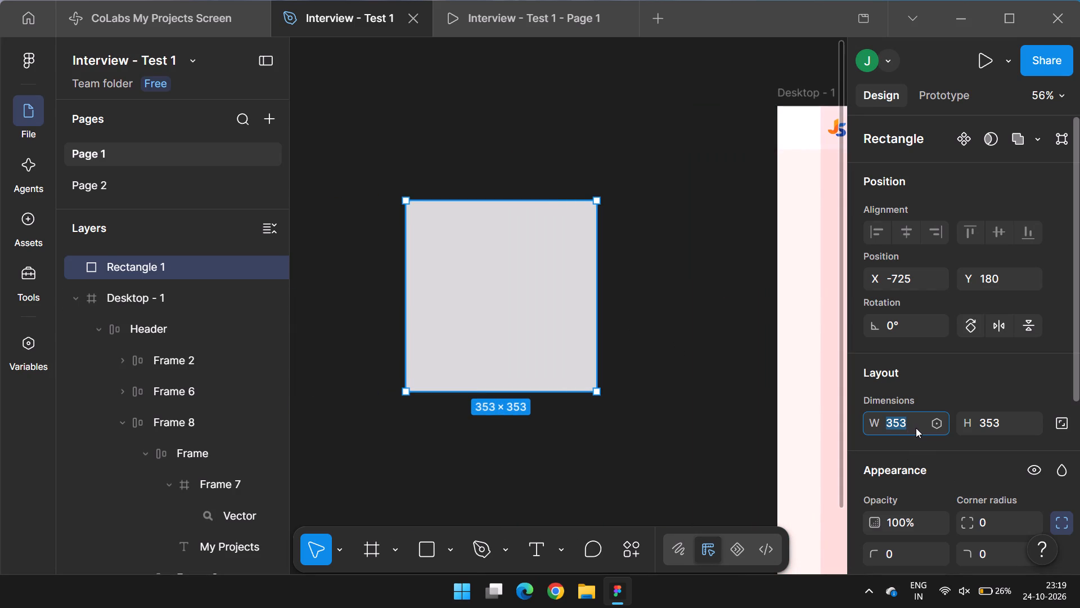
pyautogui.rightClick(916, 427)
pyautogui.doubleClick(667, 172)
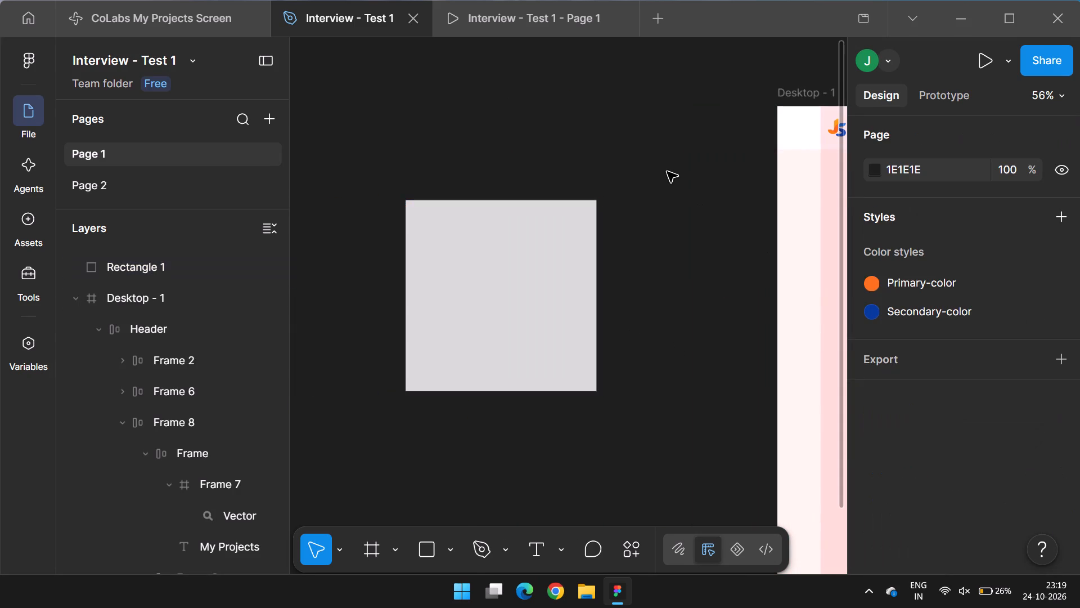
# Move the square into the Desktop - 1 frame, below the header at the first column guide, about X 85, Y 159.
pyautogui.press('space')
pyautogui.moveTo(661, 167); pyautogui.dragTo(310, 123)
pyautogui.keyDown('ctrl'); pyautogui.scroll(-4, 402, 189); pyautogui.keyUp('ctrl')
pyautogui.click(292, 243)
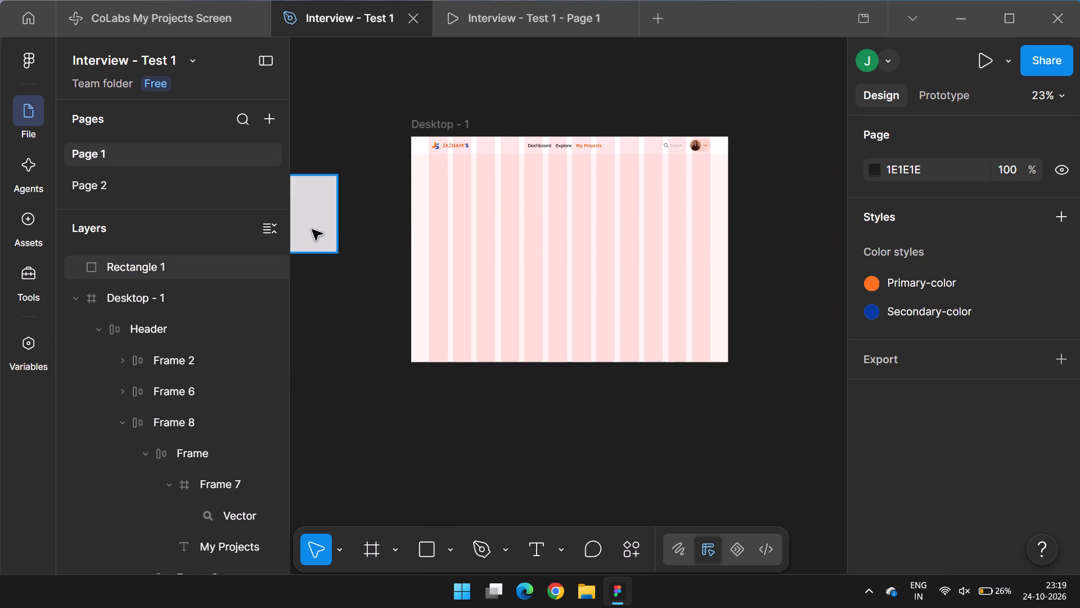
pyautogui.click(314, 230)
pyautogui.moveTo(316, 221); pyautogui.dragTo(521, 221)
pyautogui.keyDown('ctrl'); pyautogui.scroll(4, 506, 217); pyautogui.keyUp('ctrl')
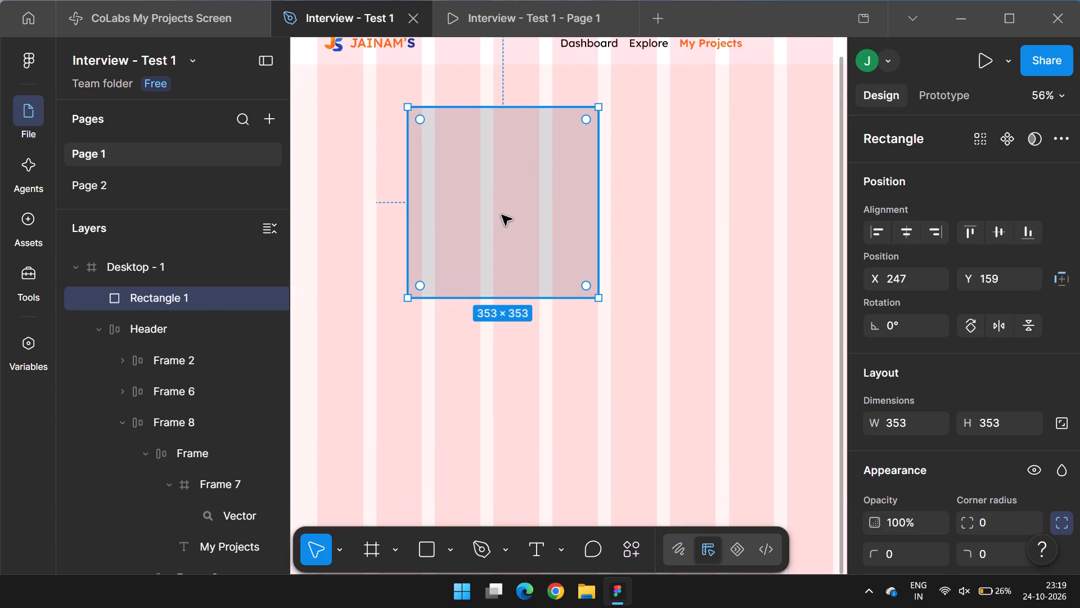
pyautogui.moveTo(479, 203); pyautogui.dragTo(398, 200)
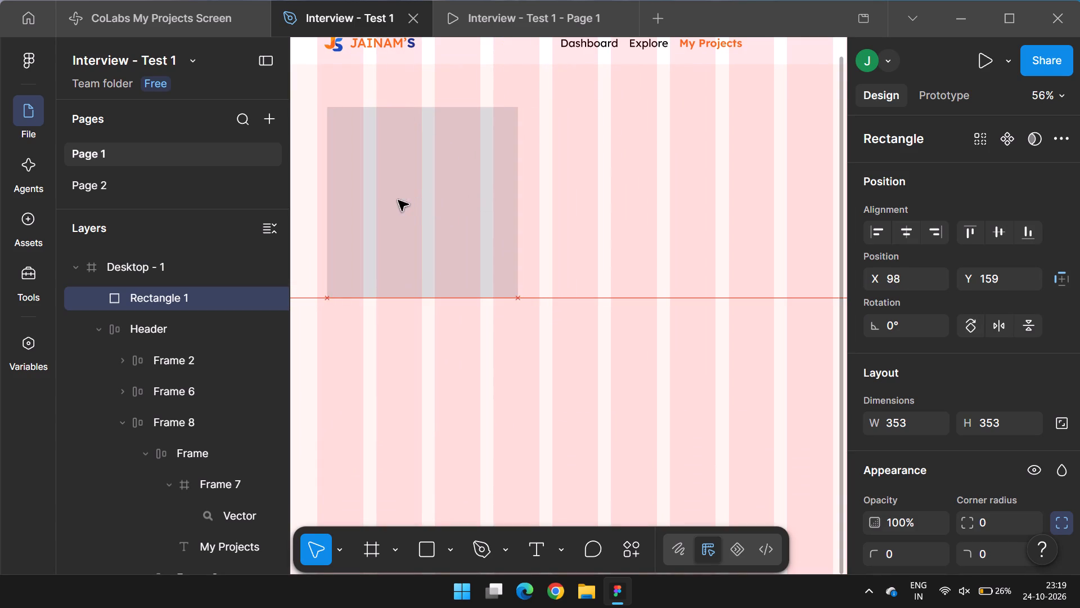
pyautogui.moveTo(398, 200); pyautogui.dragTo(393, 205)
# Stretch the rectangle across all twelve column guides so it starts at X 80 and is 1280 wide, and copy that width.
pyautogui.keyDown('ctrl'); pyautogui.scroll(-3, 488, 207); pyautogui.keyUp('ctrl')
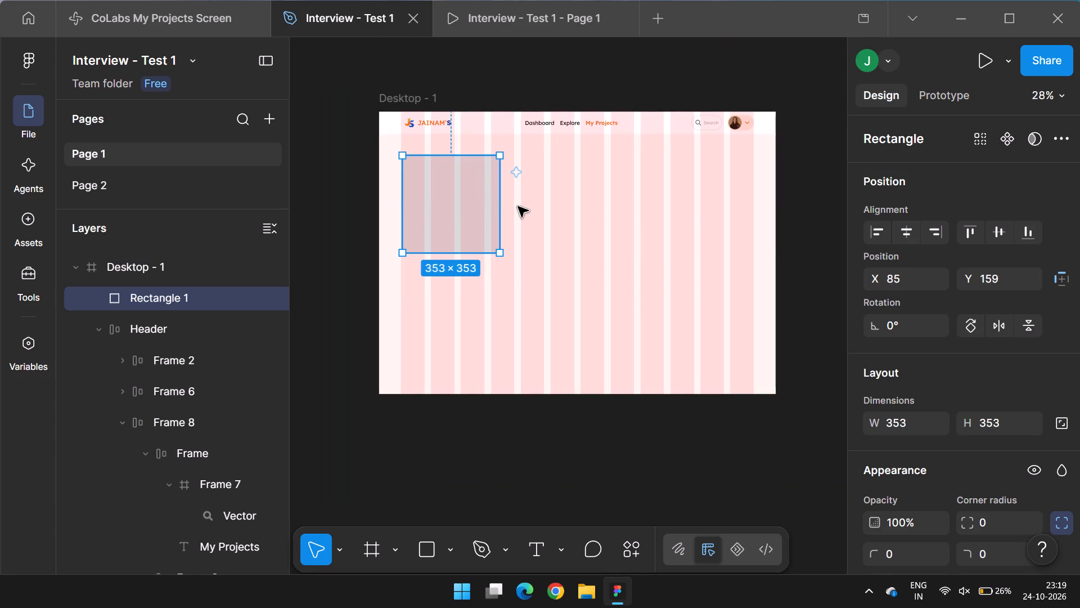
pyautogui.moveTo(502, 209); pyautogui.dragTo(754, 226)
pyautogui.click(903, 414)
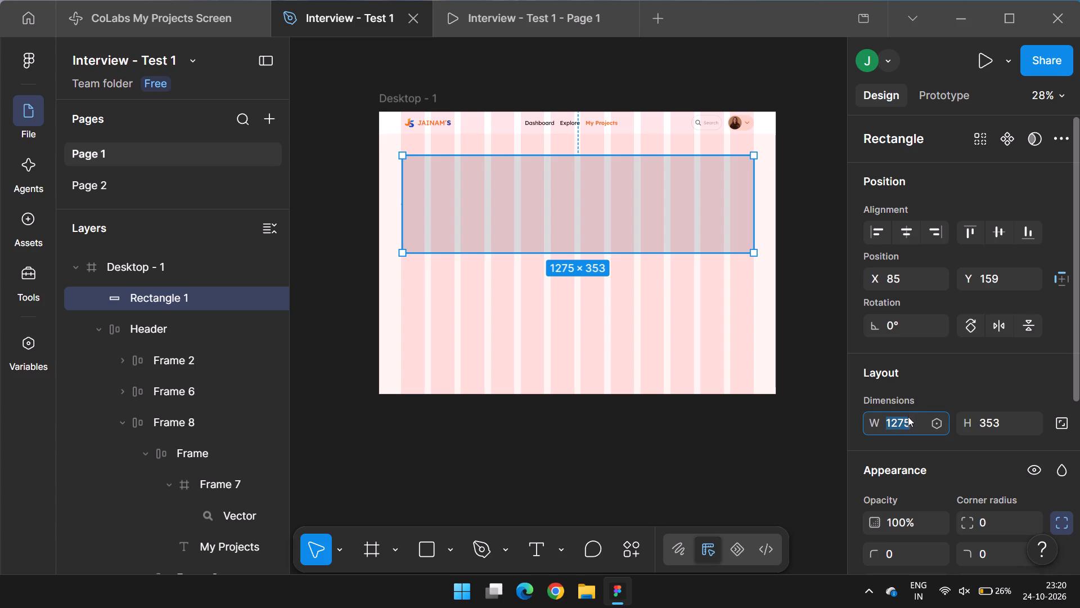
pyautogui.hotkey('ctrl', 'c')
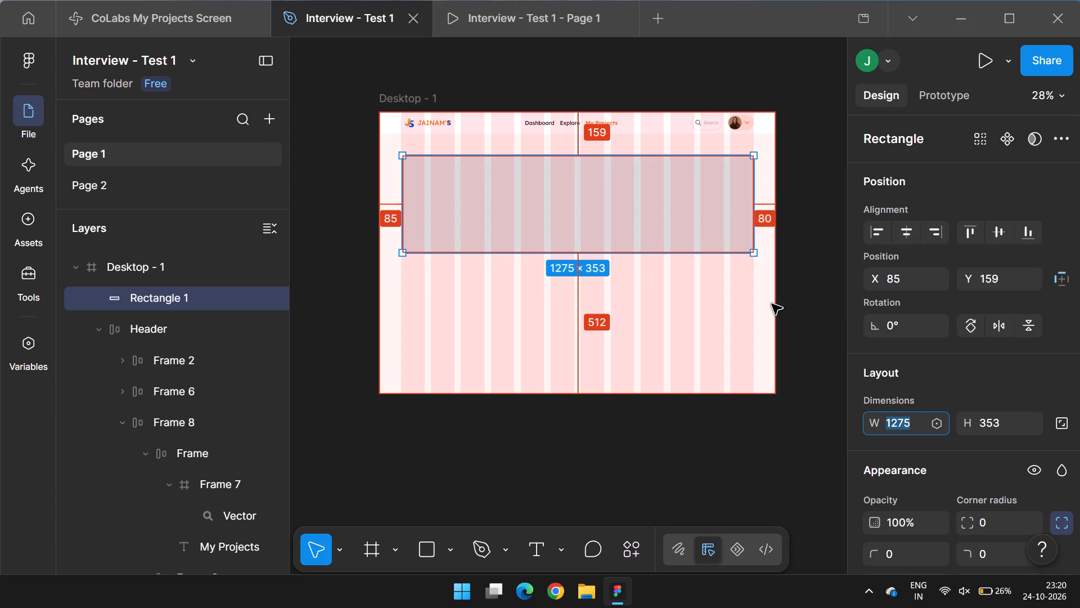
pyautogui.click(425, 213)
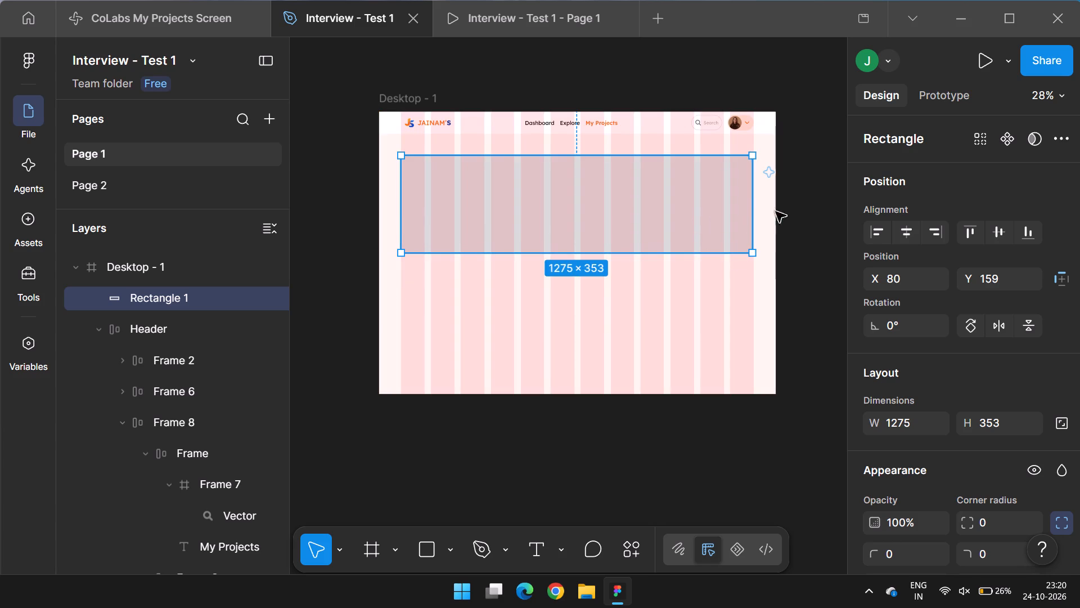
pyautogui.moveTo(750, 218); pyautogui.dragTo(755, 226)
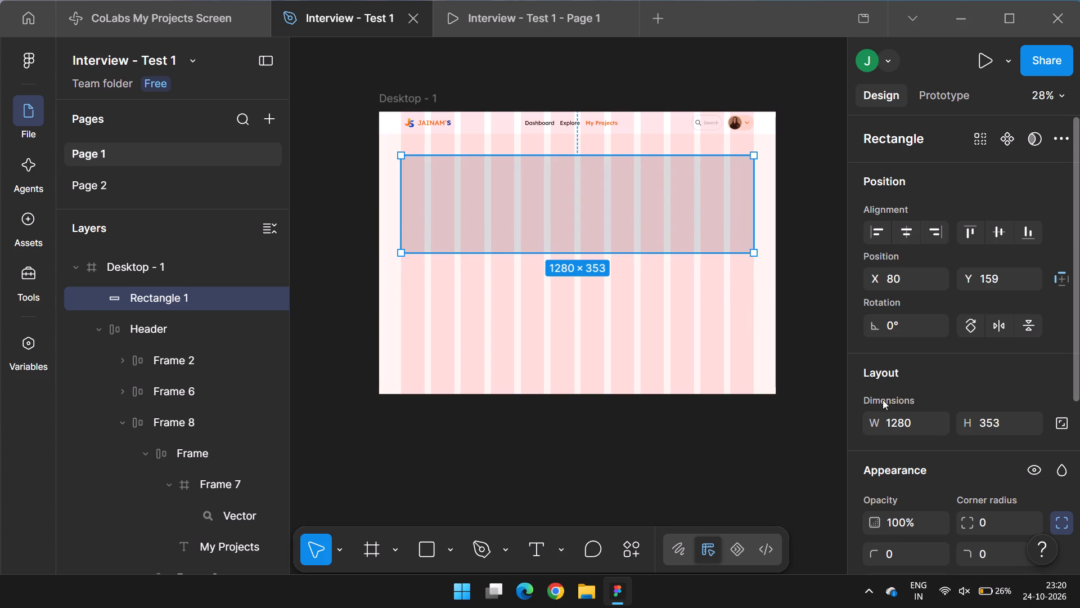
pyautogui.click(907, 424)
pyautogui.hotkey('ctrl', 'c')
# Switch to Chrome, search Google for grid calculator and open the gridcalculator.dk site.
pyautogui.hotkey('alt', 'Tab')
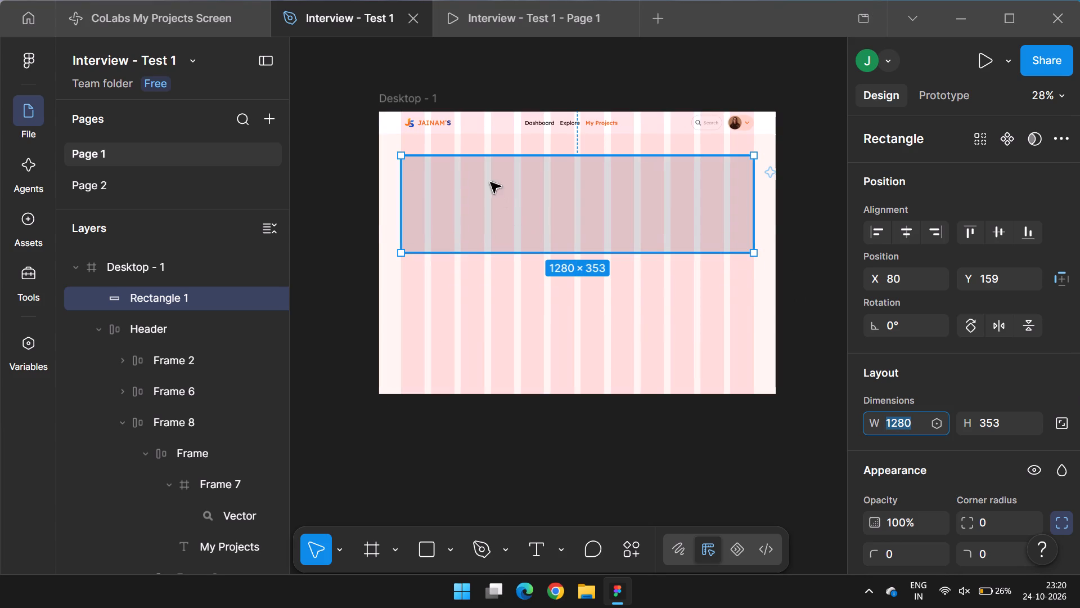
pyautogui.click(552, 587)
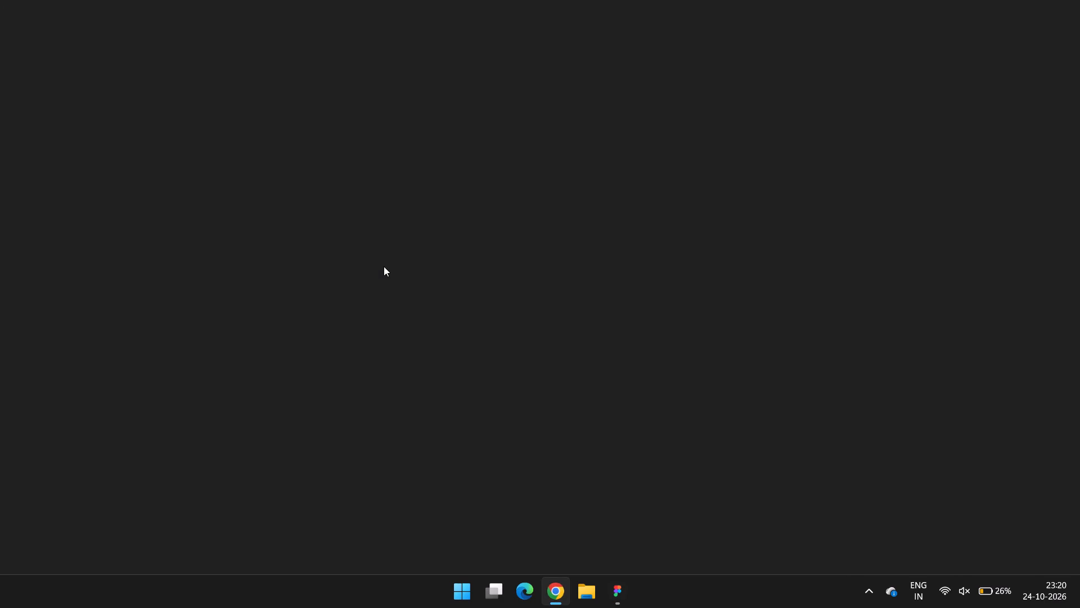
pyautogui.write('frd')
pyautogui.press('BackSpace')
pyautogui.hotkey('ctrl', 'a')
pyautogui.write('grod')
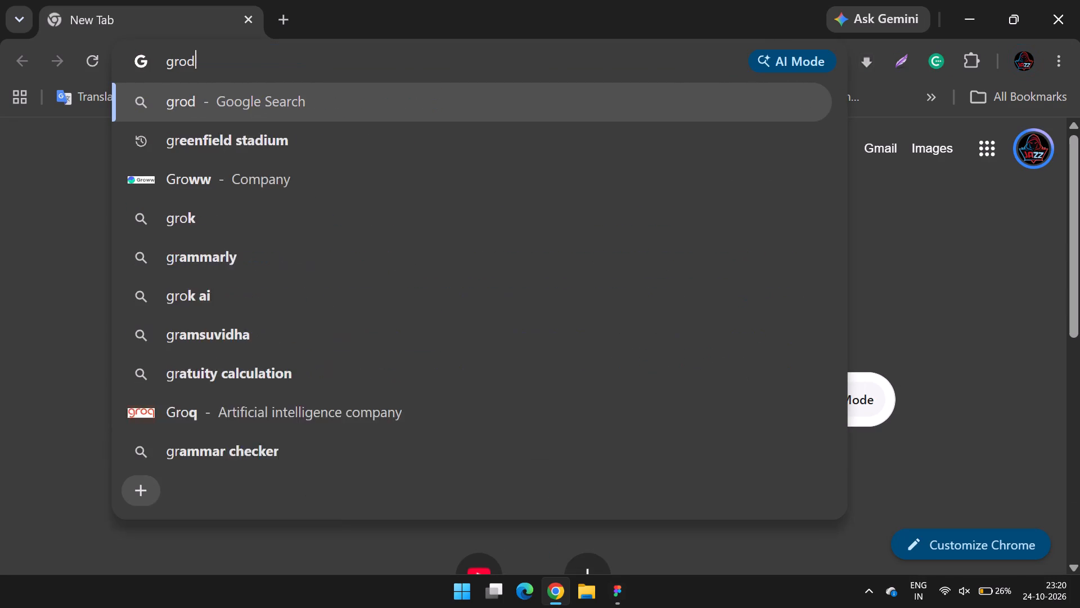
pyautogui.press('BackSpace')
pyautogui.press('BackSpace')
pyautogui.press('d')
pyautogui.press('BackSpace')
pyautogui.press('d')
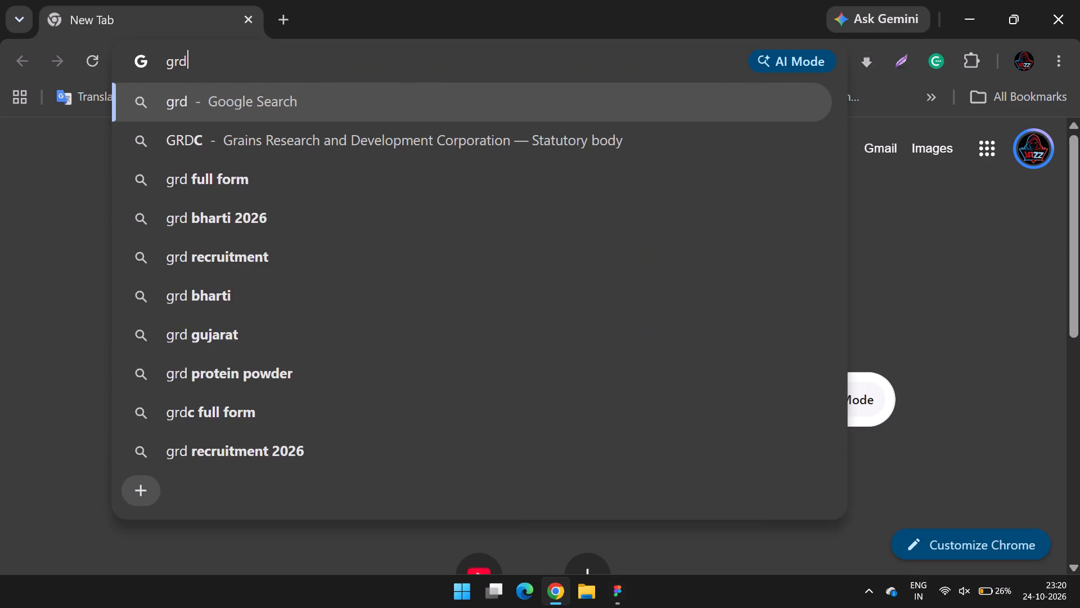
pyautogui.press('BackSpace')
pyautogui.write('id cal')
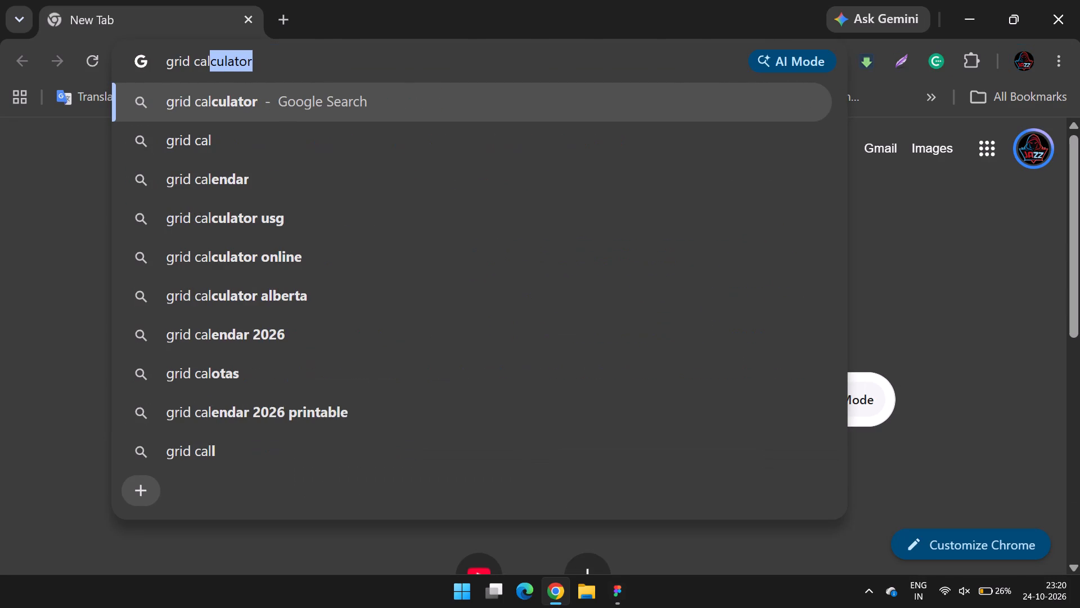
pyautogui.press('Return')
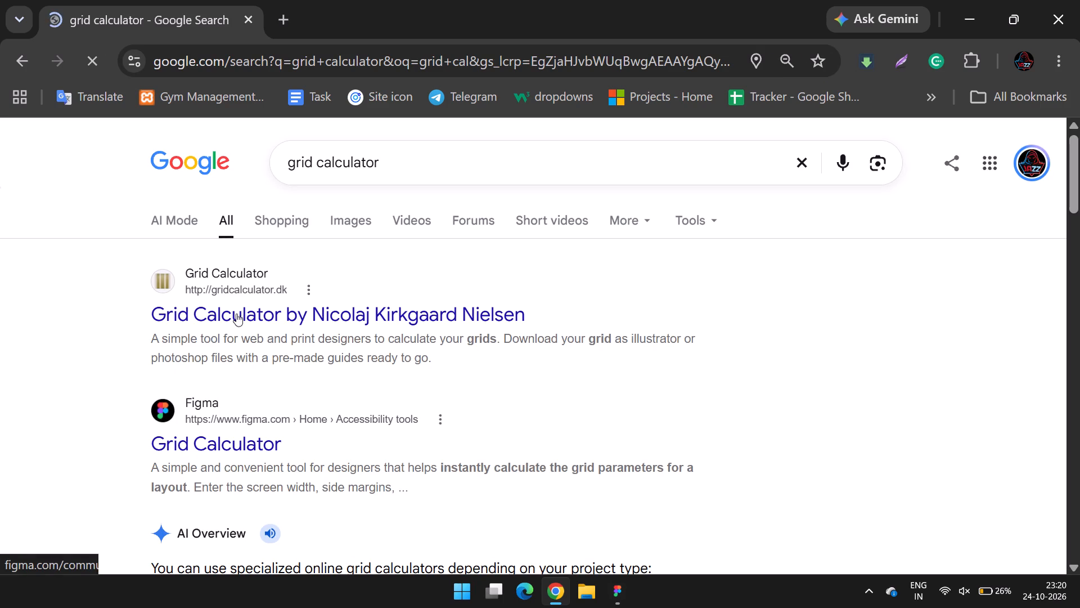
pyautogui.click(239, 312)
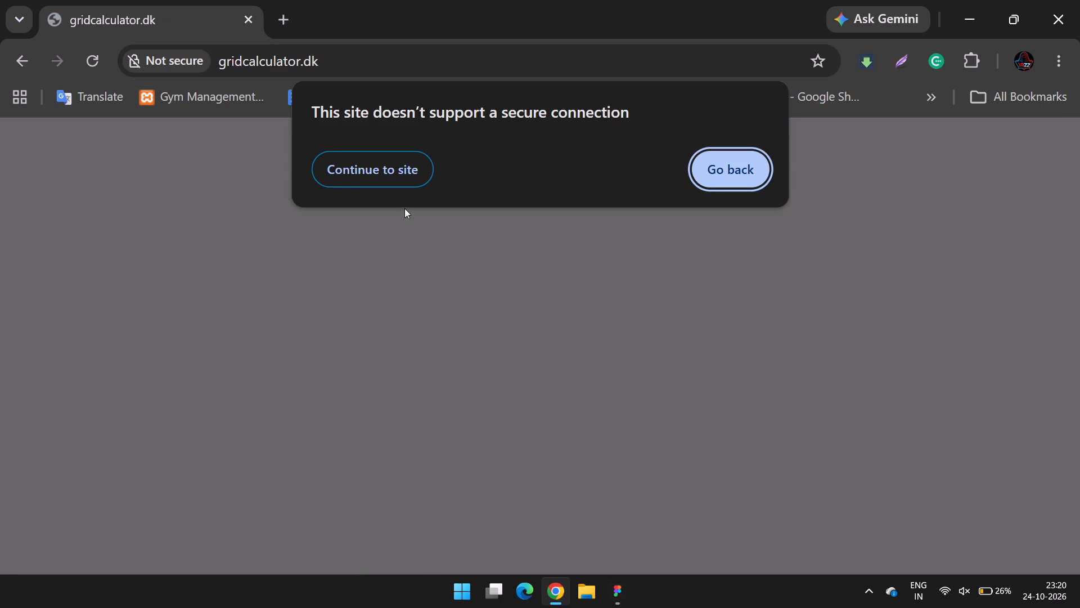
pyautogui.click(379, 173)
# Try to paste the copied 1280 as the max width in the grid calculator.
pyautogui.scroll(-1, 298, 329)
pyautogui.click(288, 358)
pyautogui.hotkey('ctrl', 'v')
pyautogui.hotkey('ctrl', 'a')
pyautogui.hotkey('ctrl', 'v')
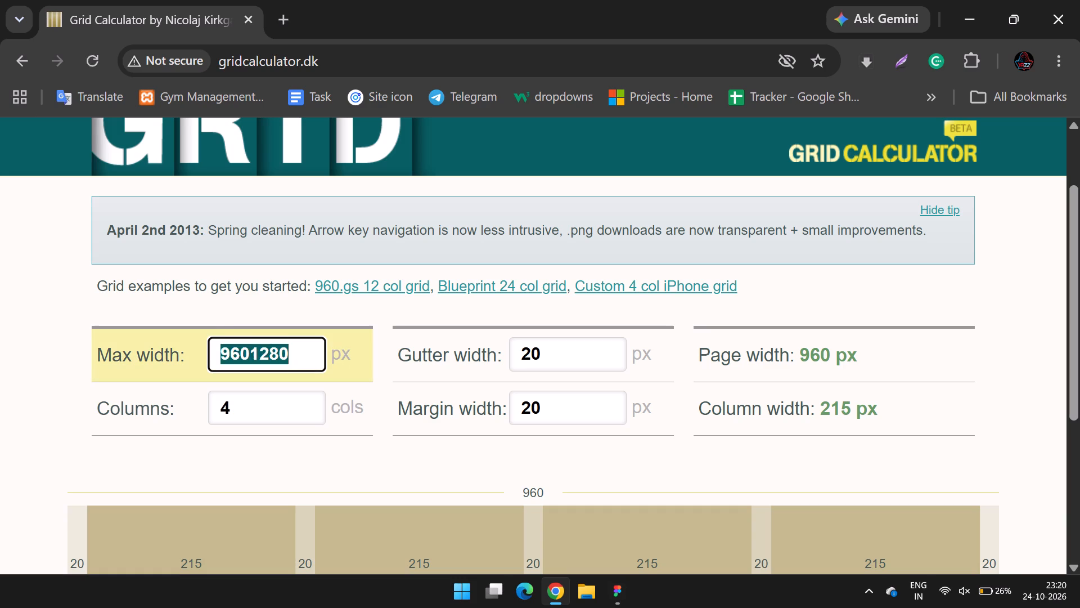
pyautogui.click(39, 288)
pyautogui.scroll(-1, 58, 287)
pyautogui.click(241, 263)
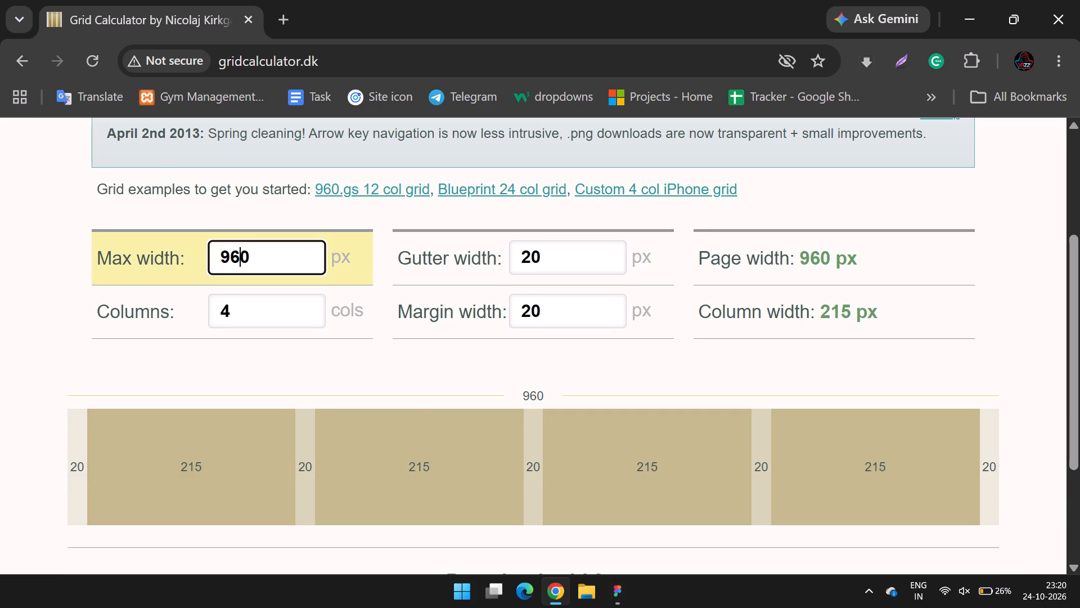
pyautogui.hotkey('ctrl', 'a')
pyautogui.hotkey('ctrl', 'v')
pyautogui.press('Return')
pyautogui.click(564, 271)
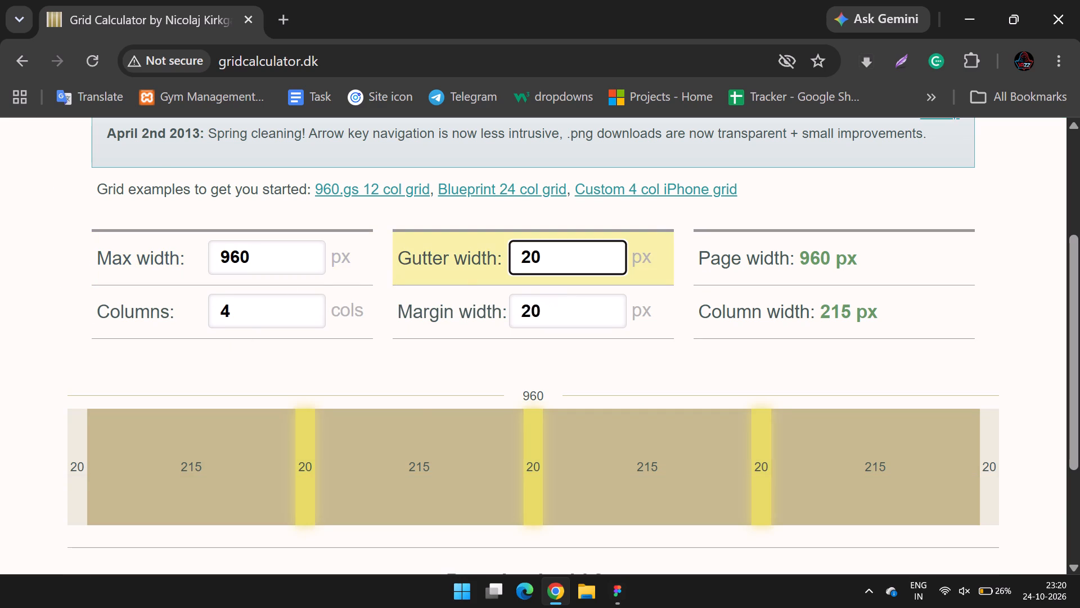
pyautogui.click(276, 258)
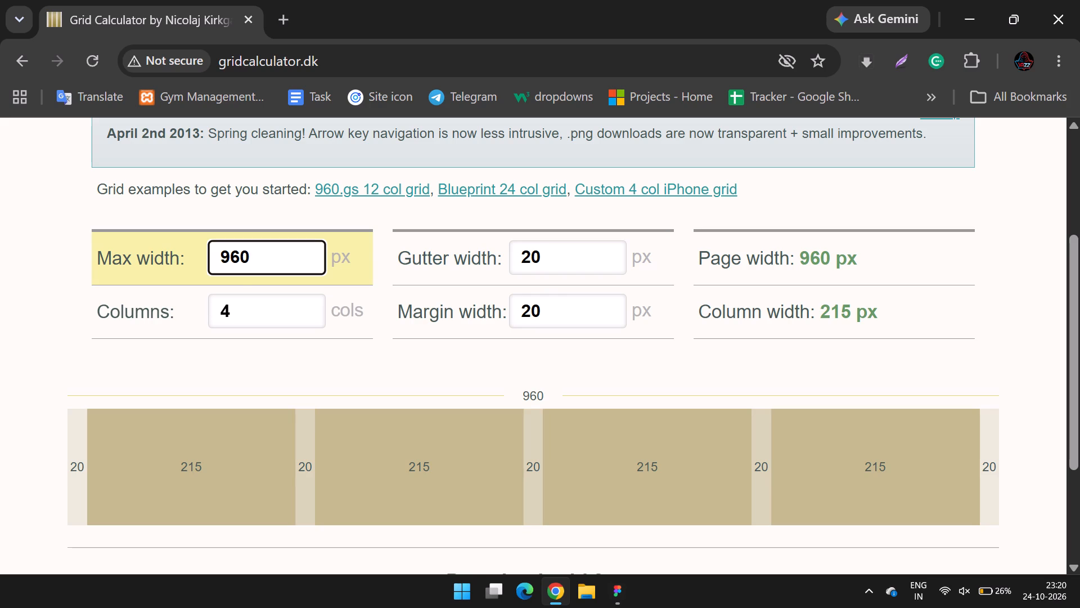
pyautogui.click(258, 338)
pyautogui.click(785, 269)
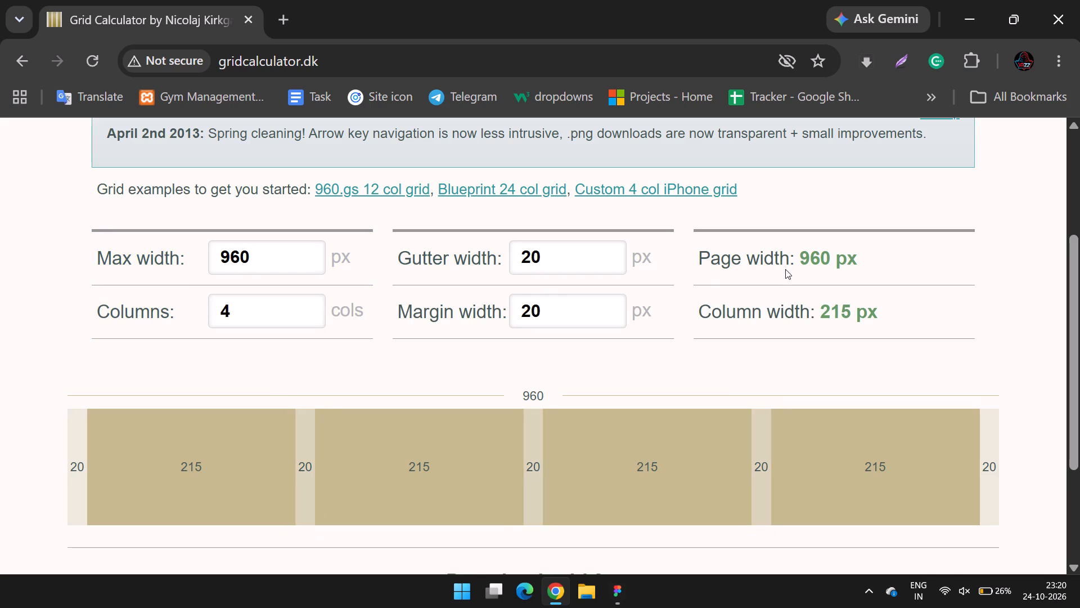
# Raise the grid calculator's max width incrementally to 1280 px.
pyautogui.click(292, 261)
pyautogui.press('Up')
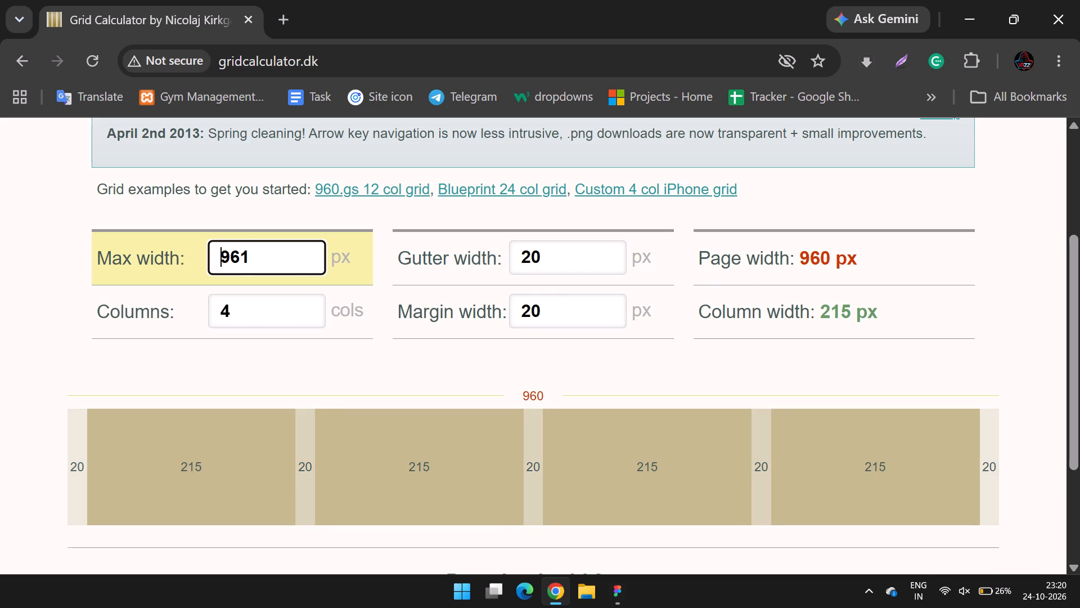
pyautogui.press('Up')
pyautogui.press('Up')
pyautogui.press('Up')
pyautogui.press('Up')
pyautogui.press('Up')
pyautogui.press('Up')
pyautogui.press('Up')
pyautogui.press('Up')
pyautogui.press('Up')
pyautogui.press('Up')
pyautogui.press('Up')
pyautogui.press('Up')
pyautogui.press('Up')
pyautogui.press('Up')
pyautogui.press('Up')
pyautogui.press('Up')
pyautogui.press('Up')
pyautogui.press('Up')
pyautogui.press('Up')
pyautogui.press('Up')
pyautogui.press('Up')
pyautogui.press('Up')
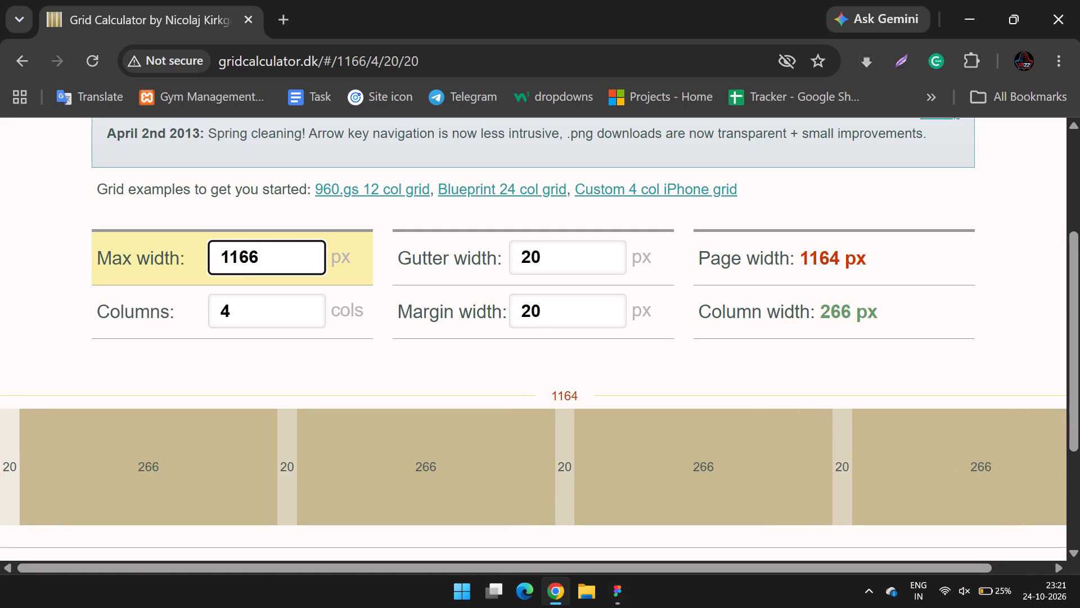
pyautogui.press('Up')
pyautogui.press('Up')
pyautogui.press('Up')
pyautogui.press('Up')
pyautogui.press('Up')
pyautogui.press('Up')
pyautogui.press('Up')
pyautogui.press('Up')
pyautogui.press('Up')
pyautogui.press('Up')
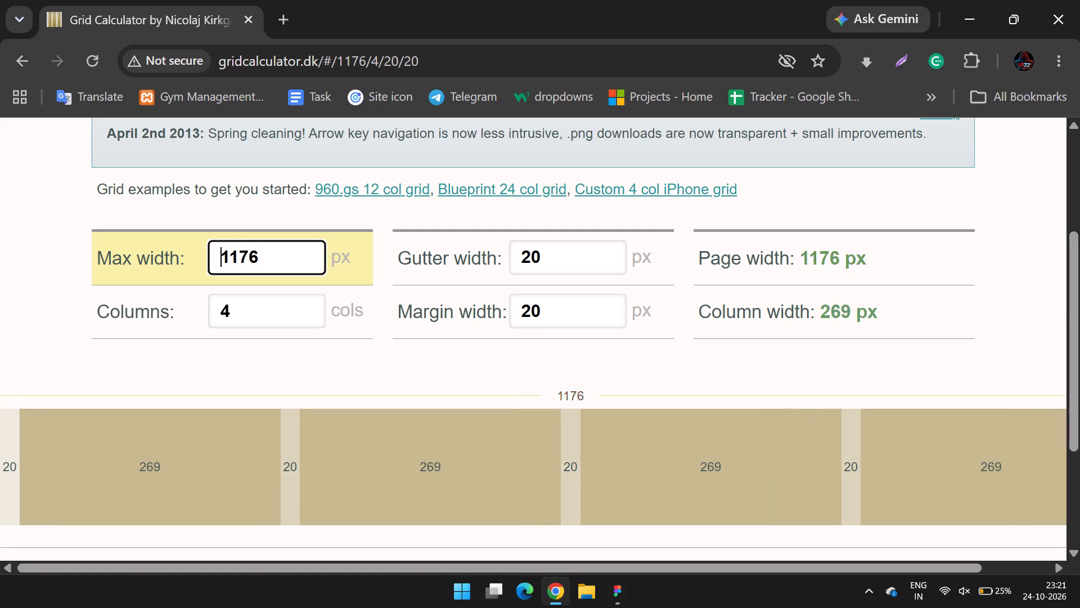
pyautogui.press('Up')
pyautogui.press('Up')
pyautogui.press('Up')
pyautogui.press('Up')
pyautogui.press('Up')
pyautogui.press('Up')
pyautogui.press('Up')
pyautogui.press('Up')
pyautogui.press('Up')
pyautogui.press('Up')
pyautogui.press('Up')
pyautogui.press('Up')
pyautogui.press('Up')
pyautogui.press('Up')
pyautogui.press('Up')
pyautogui.press('Up')
pyautogui.press('Up')
pyautogui.press('Up')
pyautogui.press('Up')
pyautogui.press('Up')
pyautogui.press('Up')
pyautogui.press('Up')
pyautogui.press('Up')
pyautogui.press('Up')
pyautogui.press('Up')
pyautogui.press('Up')
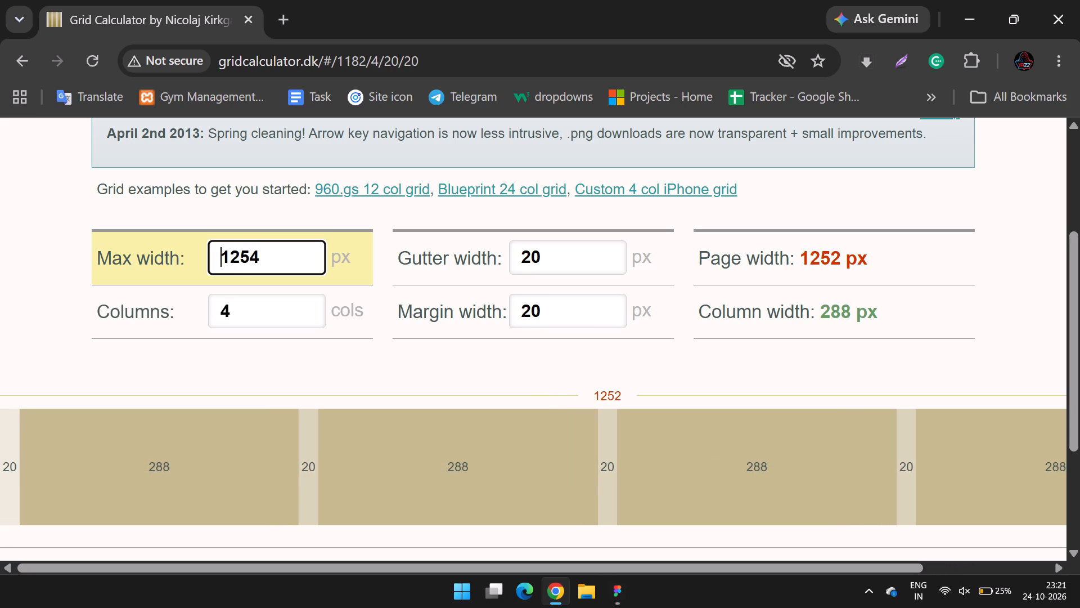
pyautogui.hotkey('shift', 'Up')
pyautogui.hotkey('shift', 'Up')
pyautogui.hotkey('shift', 'Up')
pyautogui.hotkey('shift', 'Up')
pyautogui.hotkey('shift', 'Up')
pyautogui.hotkey('shift', 'Up')
pyautogui.hotkey('shift', 'Up')
pyautogui.hotkey('shift', 'Up')
pyautogui.hotkey('shift', 'Up')
pyautogui.hotkey('shift', 'Up')
pyautogui.hotkey('shift', 'Up')
pyautogui.hotkey('shift', 'Up')
pyautogui.hotkey('shift', 'Up')
pyautogui.hotkey('shift', 'Up')
pyautogui.hotkey('shift', 'Up')
pyautogui.hotkey('shift', 'Up')
pyautogui.hotkey('shift', 'Up')
pyautogui.hotkey('shift', 'Up')
pyautogui.hotkey('shift', 'Up')
pyautogui.hotkey('shift', 'Up')
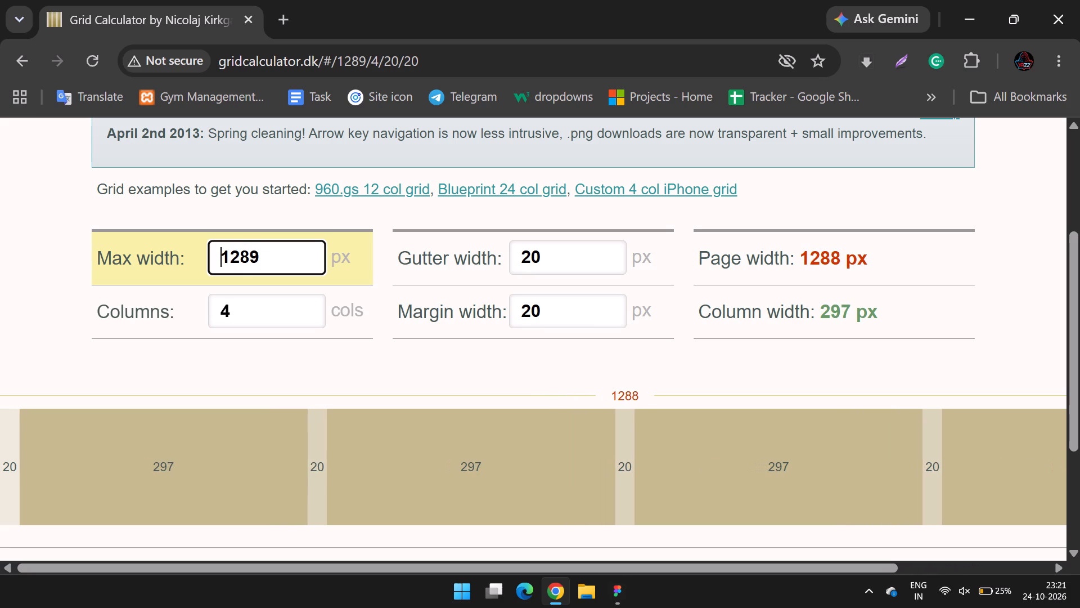
pyautogui.press('Down')
pyautogui.press('Down')
pyautogui.press('Down')
pyautogui.press('Down')
pyautogui.press('Down')
pyautogui.press('Down')
pyautogui.press('Down')
pyautogui.press('Down')
pyautogui.press('Down')
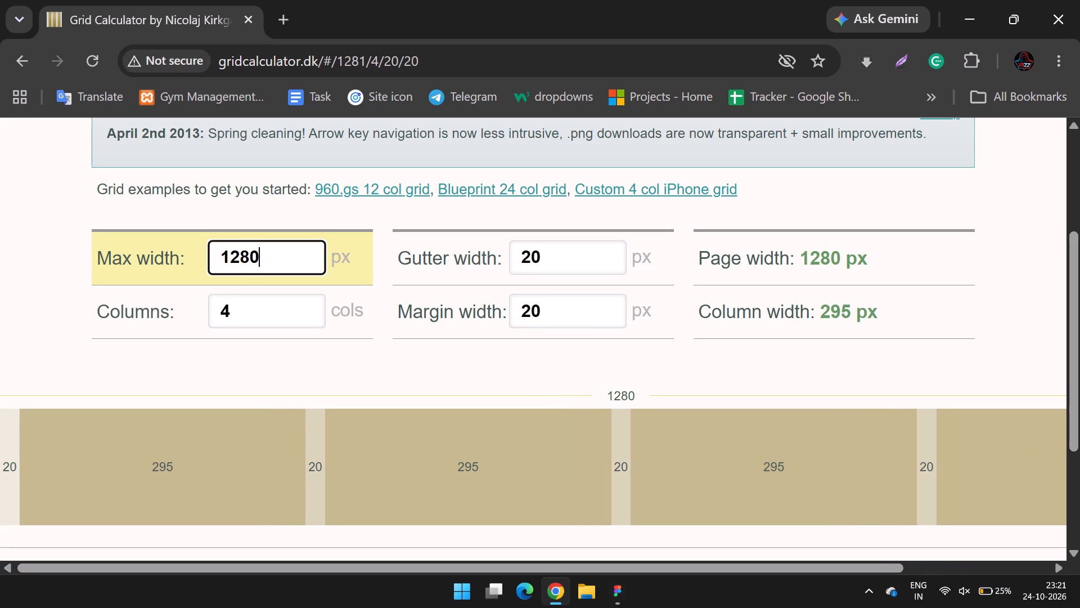
pyautogui.press('Tab')
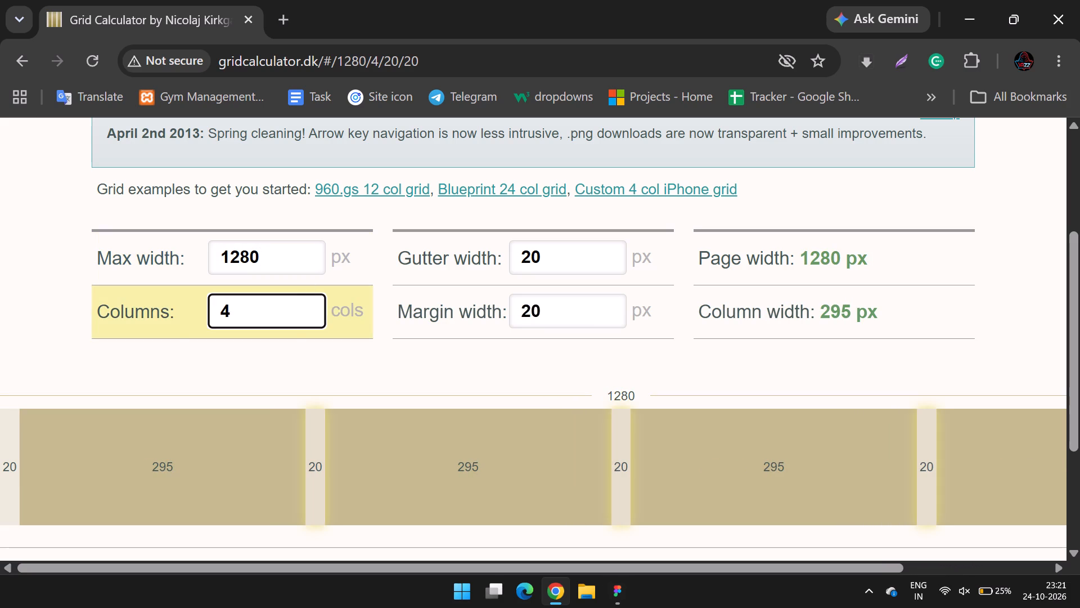
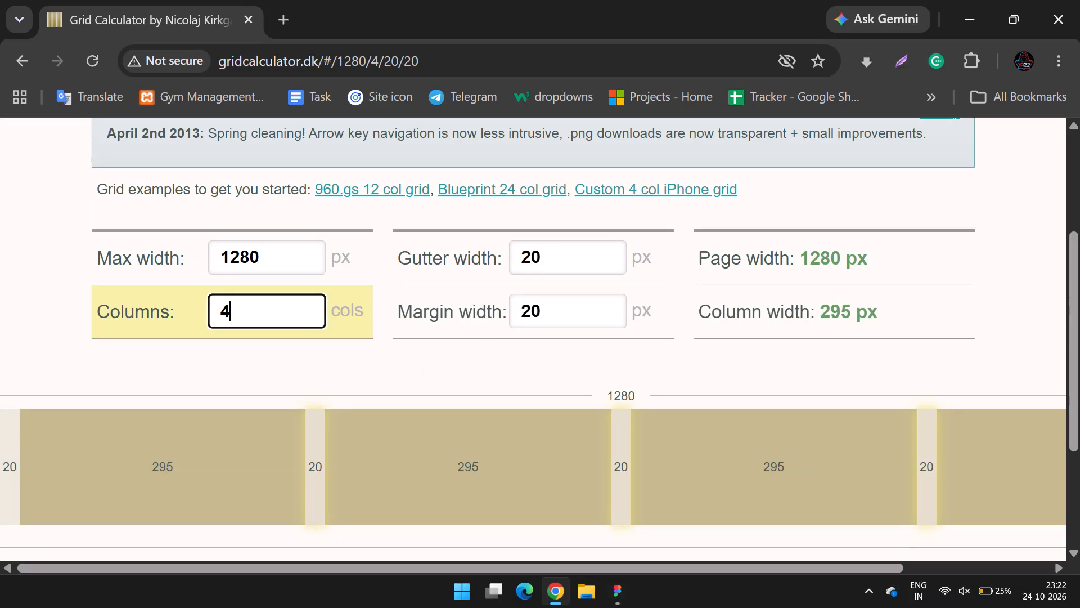
# Set the grid calculator's gutter width to 24 px and its margin width to 0 px for the four columns.
pyautogui.click(277, 303)
pyautogui.click(556, 263)
pyautogui.hotkey('ctrl', 'a')
pyautogui.write('24')
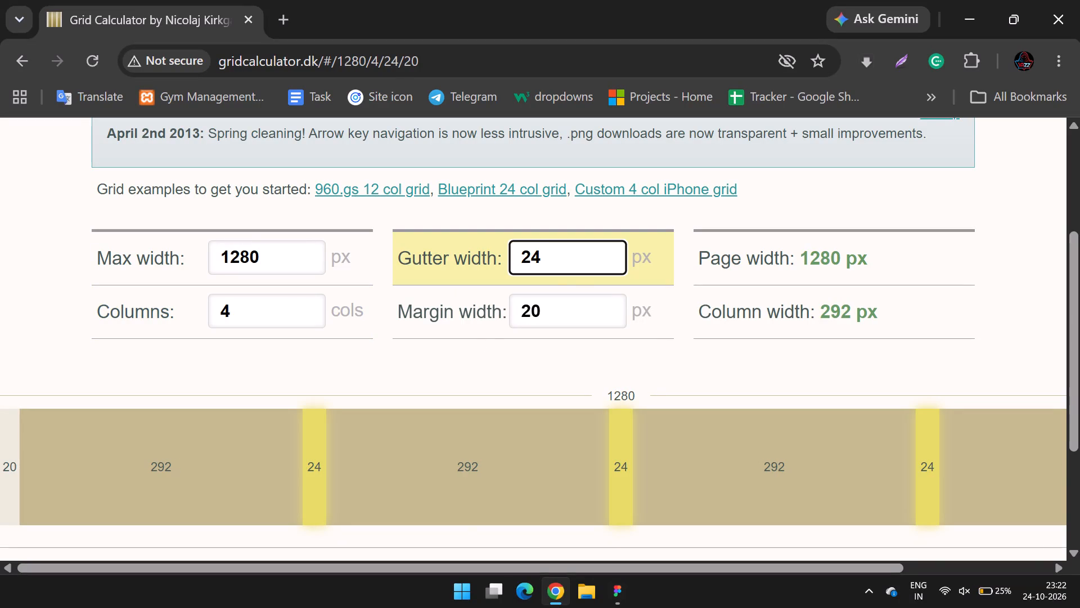
pyautogui.click(557, 310)
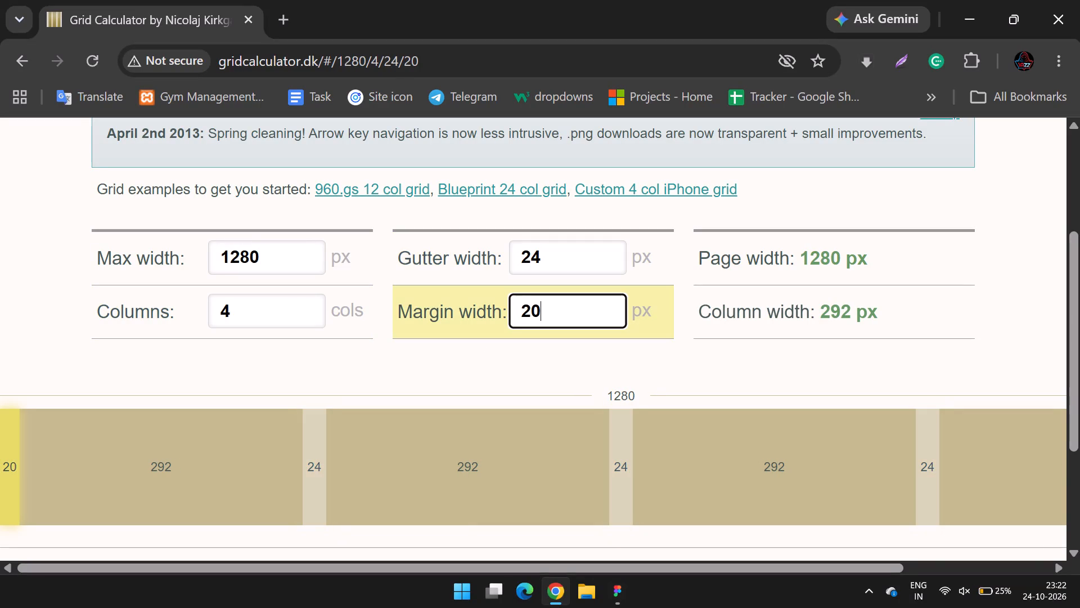
pyautogui.hotkey('ctrl', 'a')
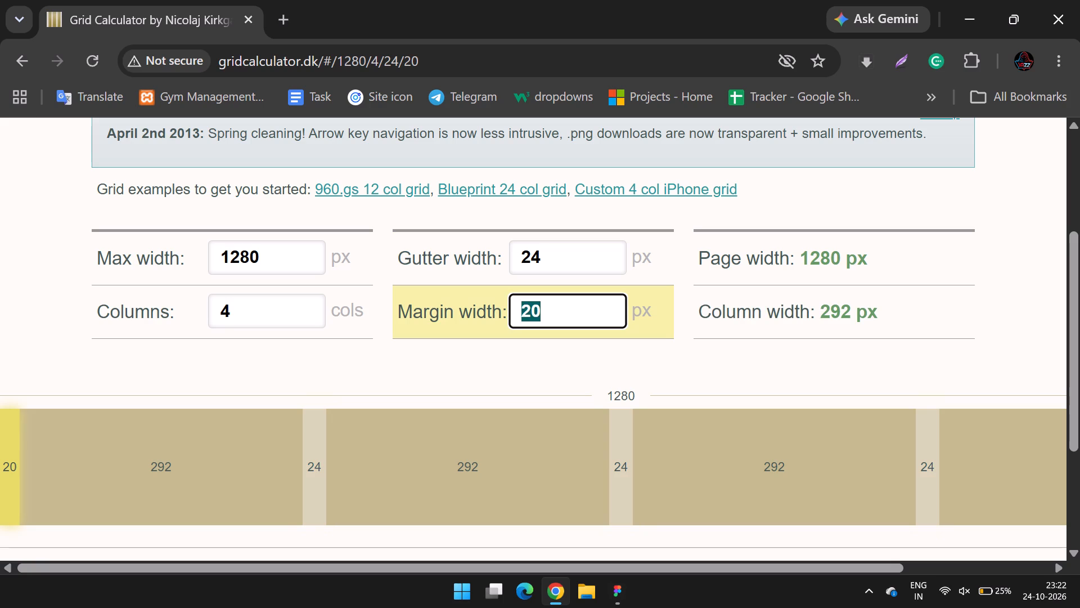
pyautogui.press('0')
pyautogui.press('Return')
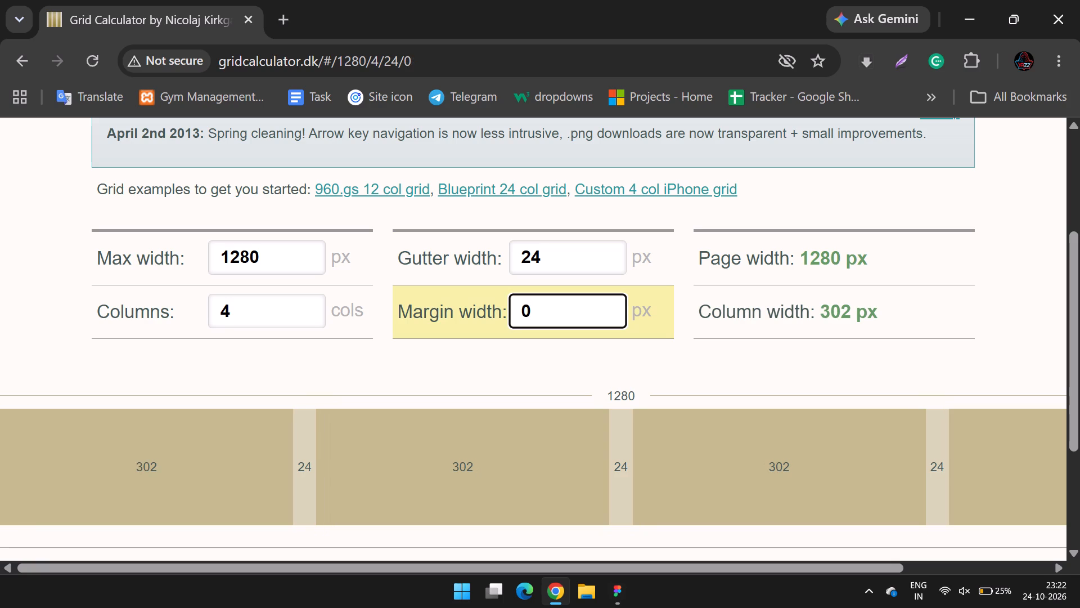
# Copy the calculated column width from the grid calculator and switch to Figma.
pyautogui.moveTo(898, 317); pyautogui.dragTo(820, 317)
pyautogui.hotkey('ctrl', 'c')
pyautogui.hotkey('alt', 'Tab')
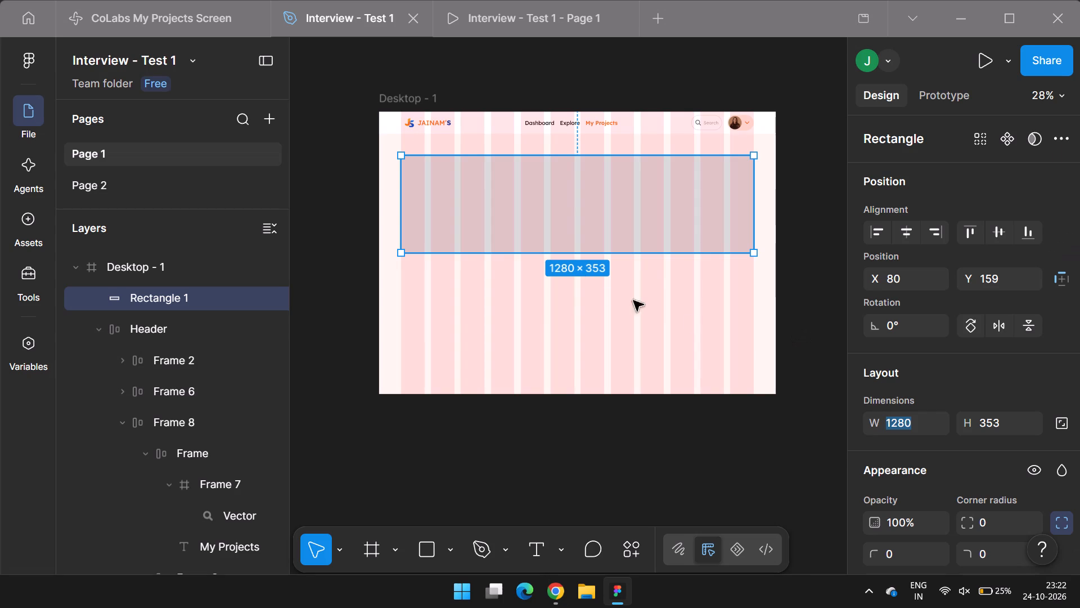
# Examine the 12-column layout guide of the Desktop - 1 frame.
pyautogui.click(411, 103)
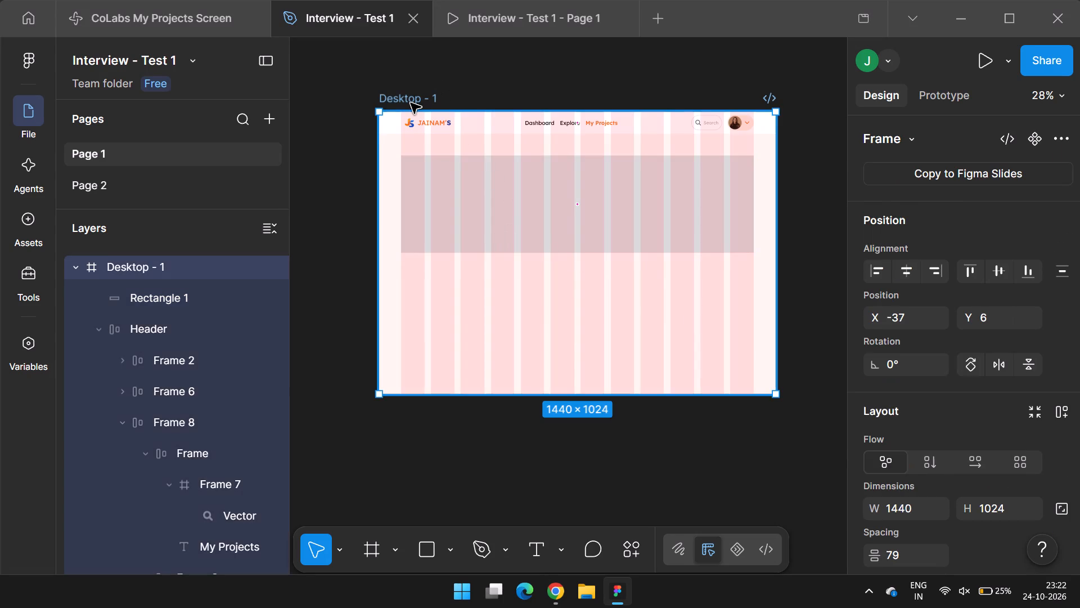
pyautogui.scroll(-6, 830, 381)
pyautogui.scroll(-9, 939, 409)
pyautogui.scroll(1, 939, 415)
pyautogui.scroll(-1, 946, 455)
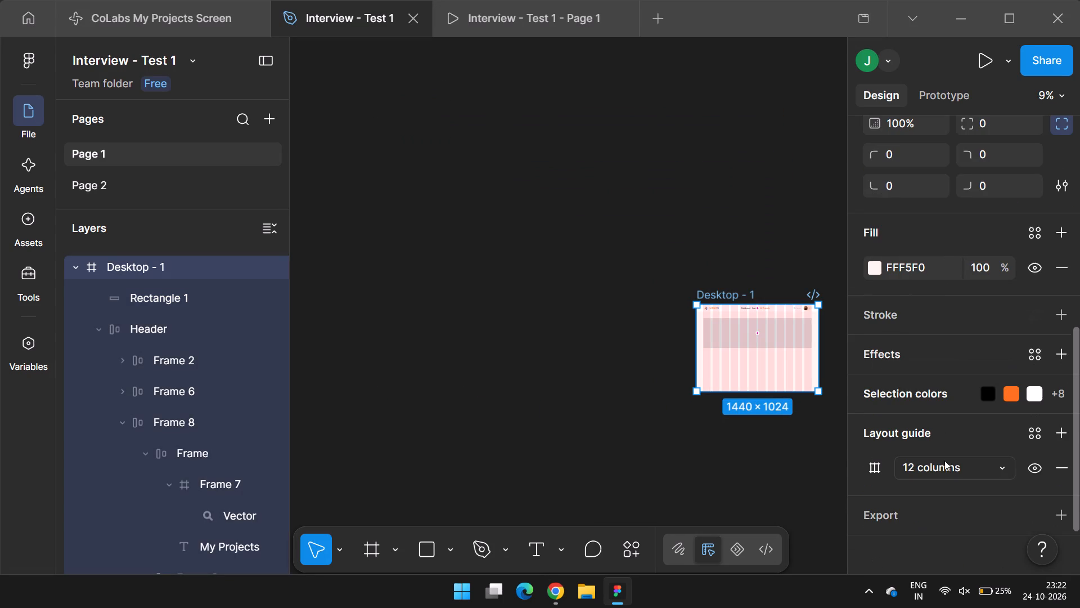
pyautogui.scroll(-2, 944, 461)
pyautogui.click(868, 461)
pyautogui.click(880, 468)
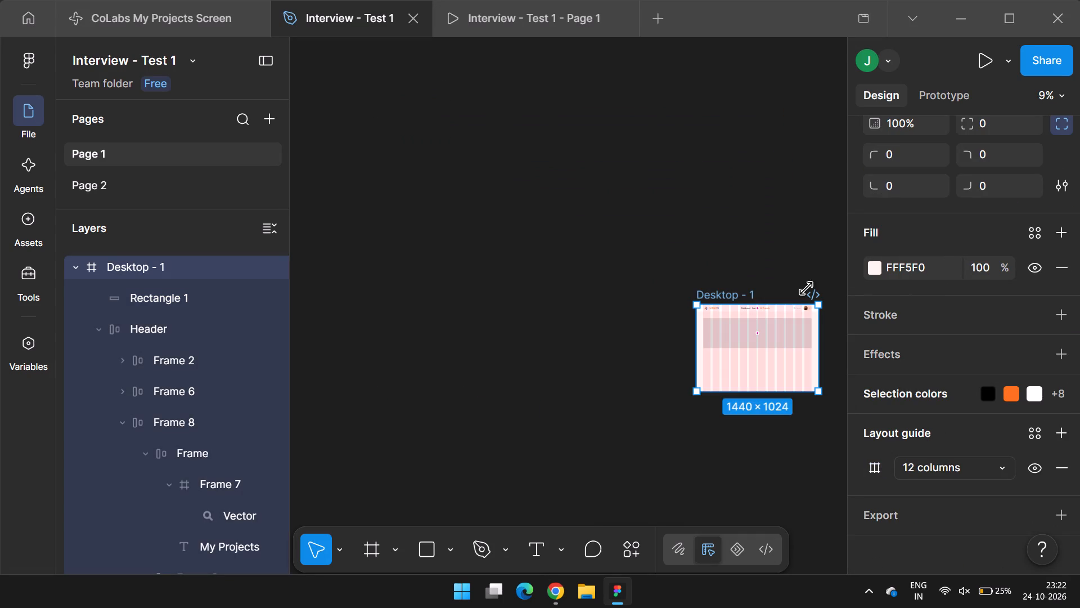
pyautogui.click(750, 238)
pyautogui.keyDown('ctrl'); pyautogui.scroll(7, 829, 350); pyautogui.keyUp('ctrl')
pyautogui.hotkey('alt', 'Tab')
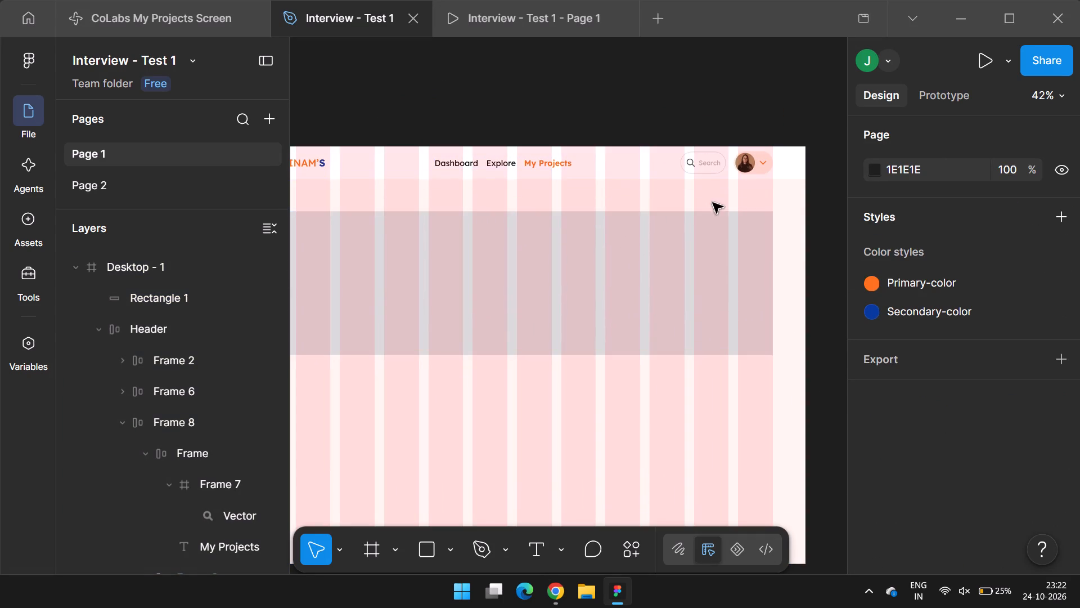
pyautogui.hotkey('alt', 'Tab')
# Set the width of the grey rectangle below the header to 302.
pyautogui.keyDown('ctrl'); pyautogui.scroll(-4, 757, 164); pyautogui.keyUp('ctrl')
pyautogui.keyDown('ctrl'); pyautogui.click(686, 212); pyautogui.keyUp('ctrl')
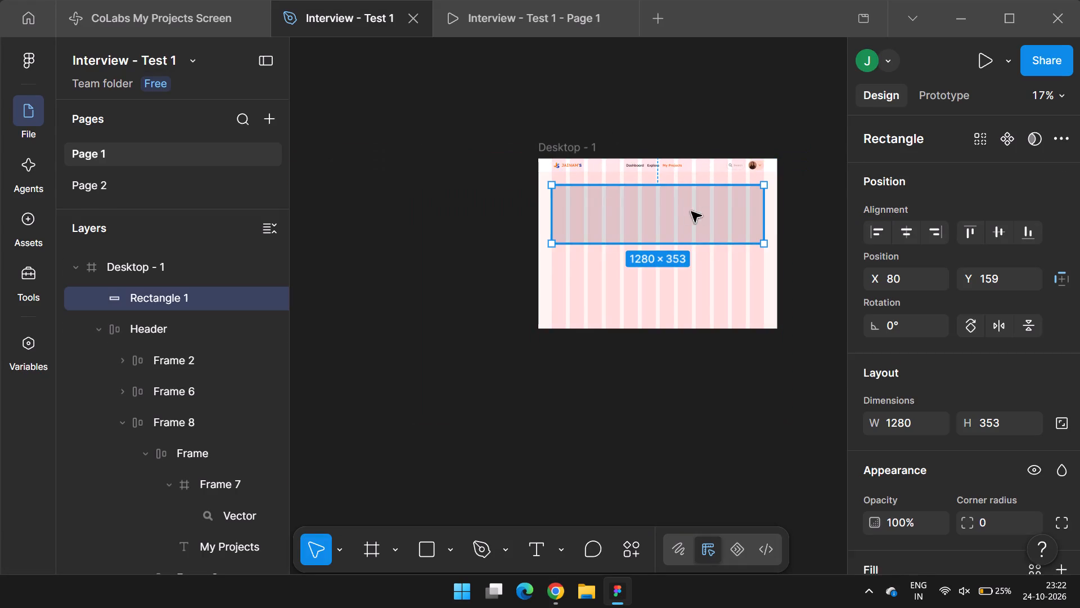
pyautogui.keyDown('ctrl'); pyautogui.scroll(3, 786, 233); pyautogui.keyUp('ctrl')
pyautogui.click(922, 419)
pyautogui.write('302')
pyautogui.press('Return')
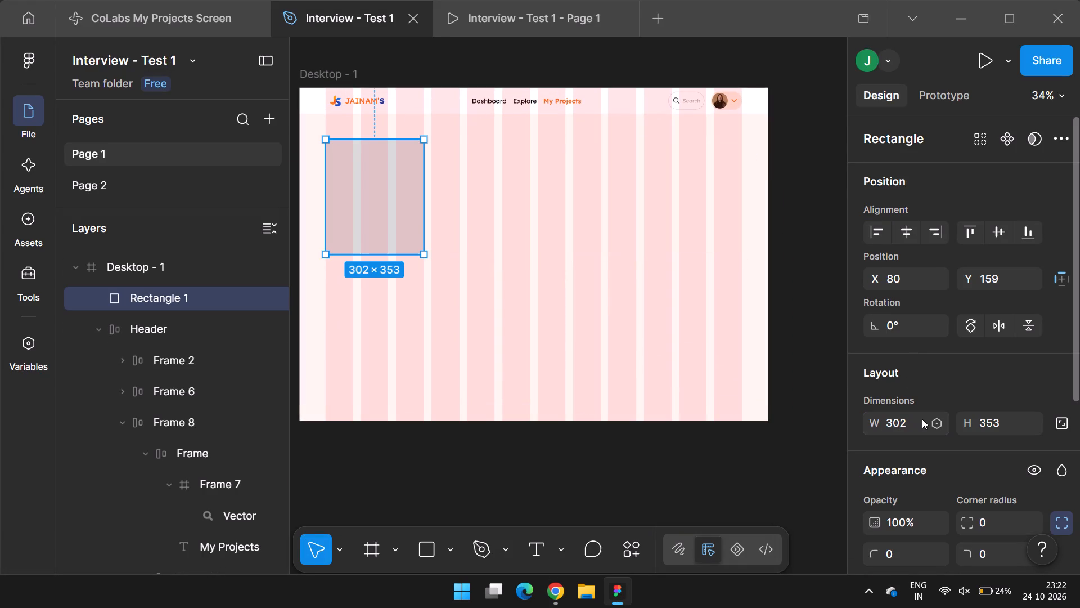
# Check the rectangle's right edge against the column guides and duplicate the rectangle three times in place.
pyautogui.keyDown('ctrl'); pyautogui.scroll(16, 384, 151); pyautogui.keyUp('ctrl')
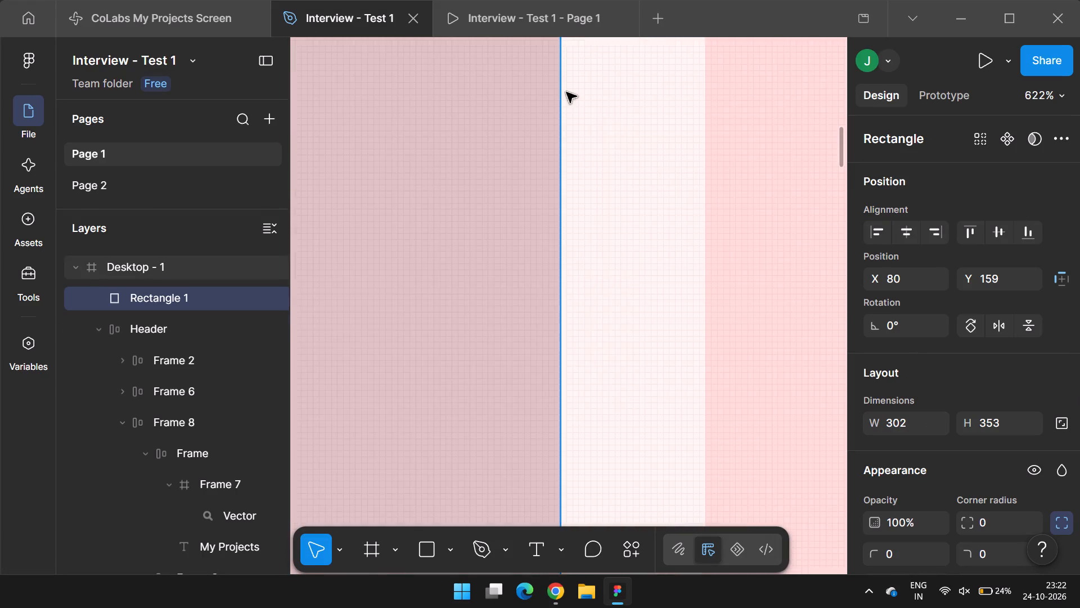
pyautogui.keyDown('ctrl'); pyautogui.scroll(6, 566, 92); pyautogui.keyUp('ctrl')
pyautogui.scroll(6, 547, 193)
pyautogui.keyDown('ctrl'); pyautogui.scroll(-10, 546, 188); pyautogui.keyUp('ctrl')
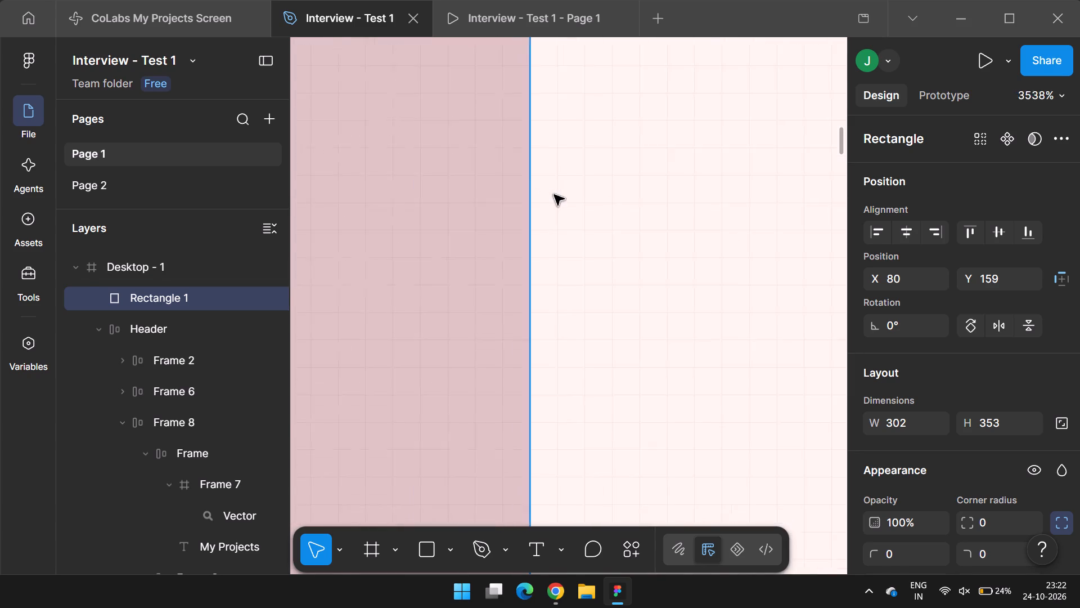
pyautogui.keyDown('ctrl'); pyautogui.scroll(-4, 559, 195); pyautogui.keyUp('ctrl')
pyautogui.keyDown('ctrl'); pyautogui.scroll(-20, 561, 187); pyautogui.keyUp('ctrl')
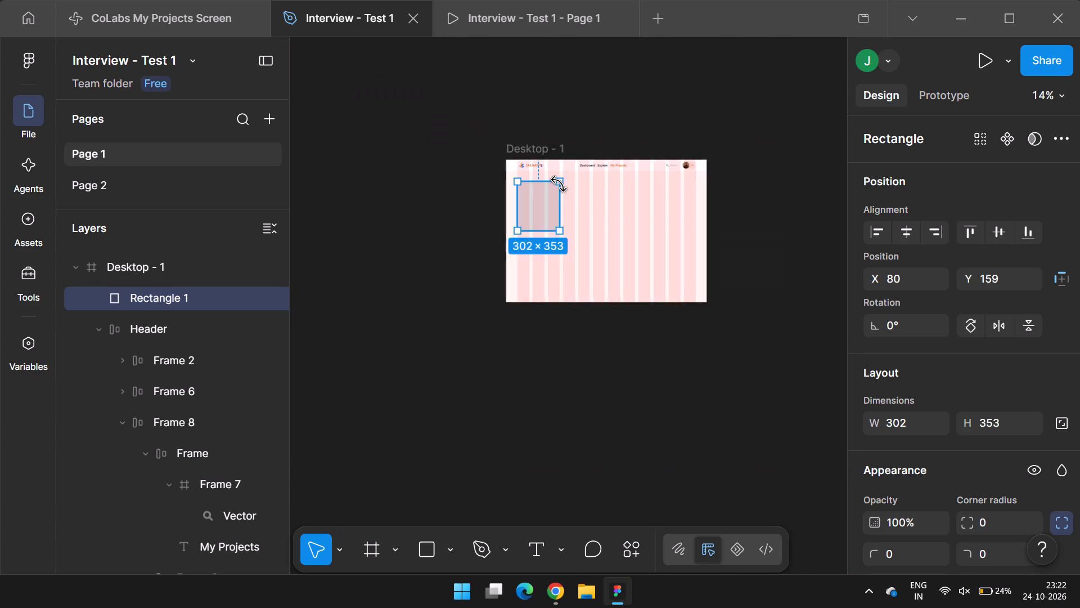
pyautogui.keyDown('ctrl'); pyautogui.scroll(2, 580, 194); pyautogui.keyUp('ctrl')
pyautogui.hotkey('ctrl', 'd')
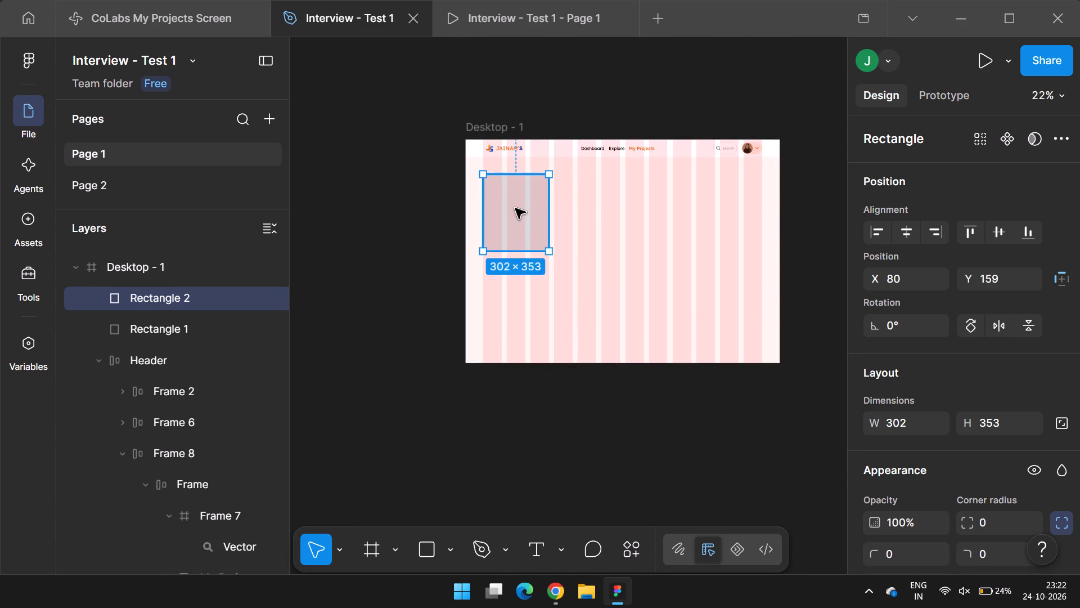
pyautogui.hotkey('ctrl', 'd')
pyautogui.hotkey('ctrl', 'd')
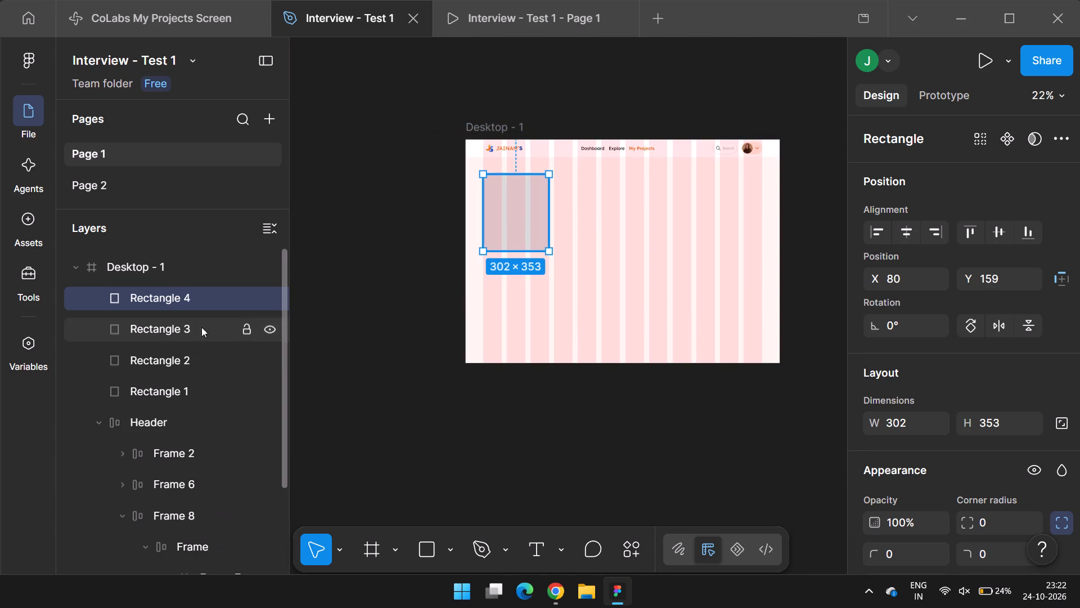
# Wrap all four rectangles in a horizontal auto layout frame.
pyautogui.keyDown('shift'); pyautogui.click(222, 388); pyautogui.keyUp('shift')
pyautogui.hotkey('shift', 'a')
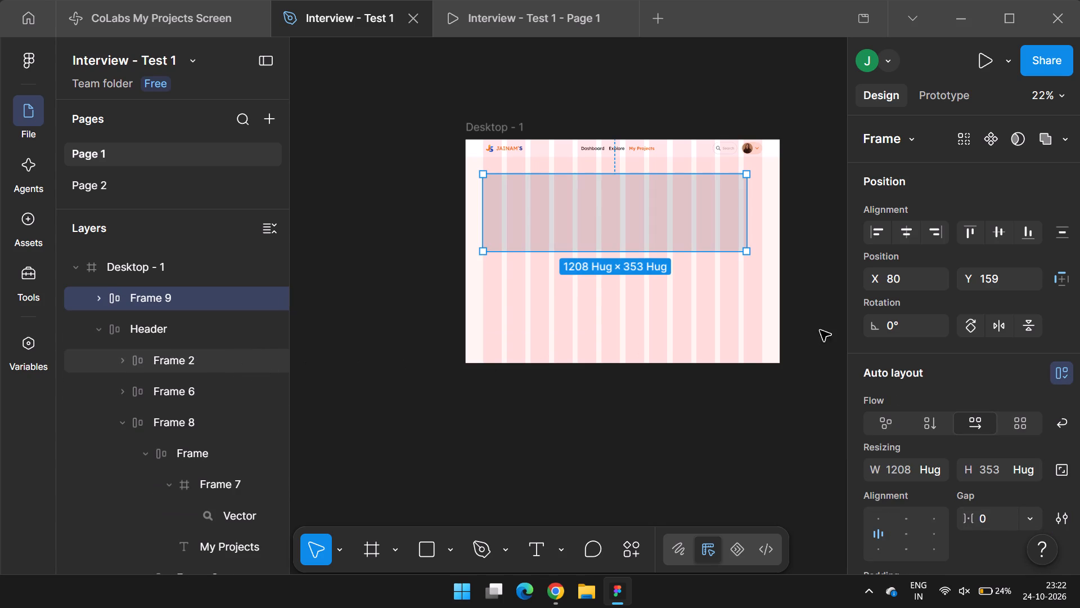
# Recolor the rectangles in the new auto layout frame to red, FF0000.
pyautogui.scroll(-3, 957, 457)
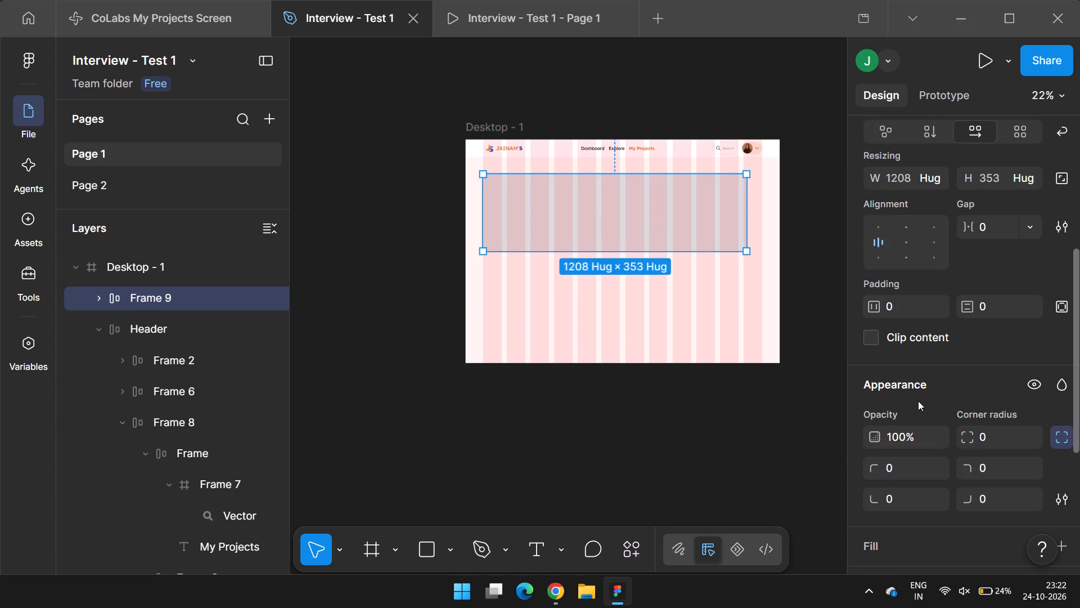
pyautogui.scroll(-3, 916, 395)
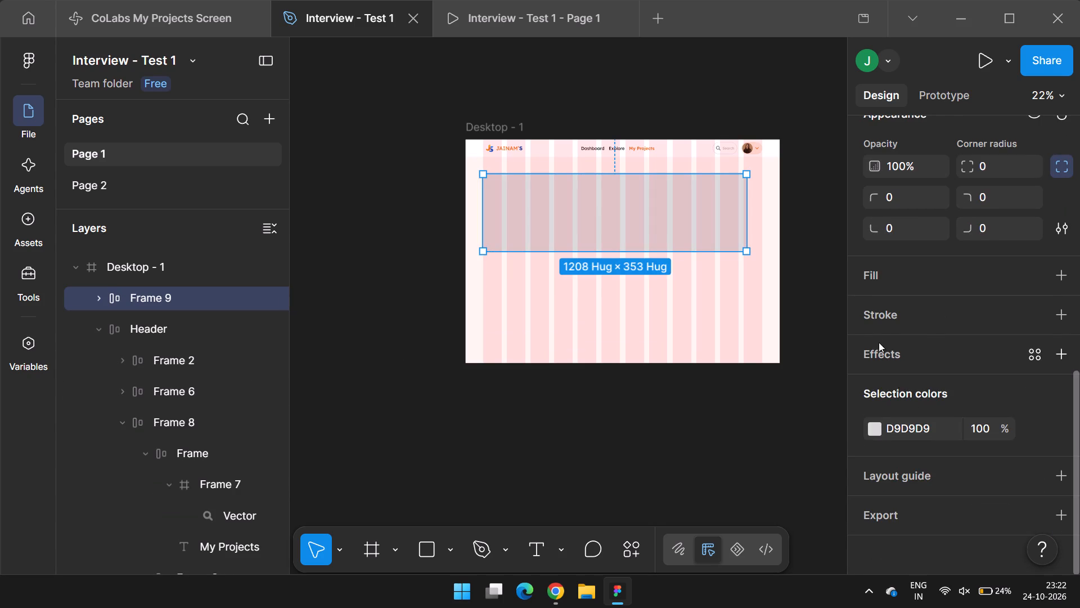
pyautogui.scroll(4, 929, 328)
pyautogui.scroll(-2, 932, 391)
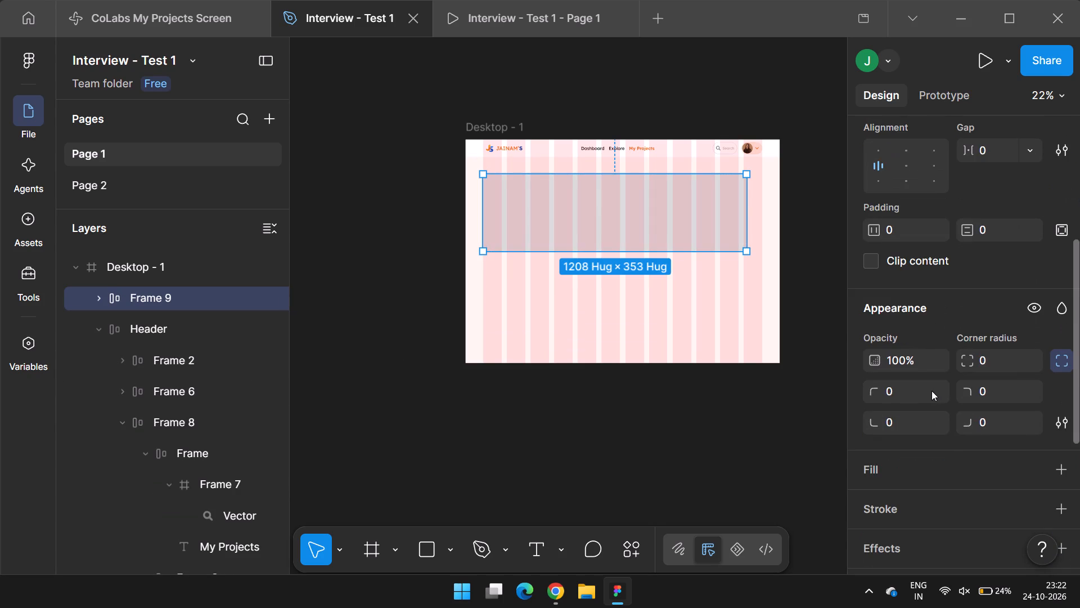
pyautogui.scroll(-4, 931, 390)
pyautogui.click(913, 429)
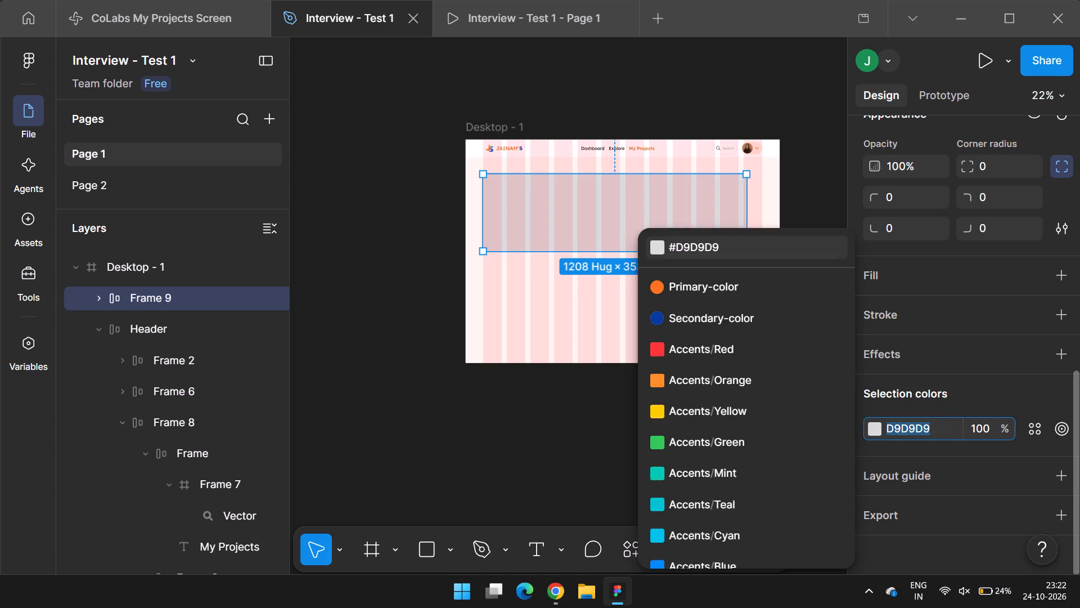
pyautogui.write('red')
pyautogui.press('Return')
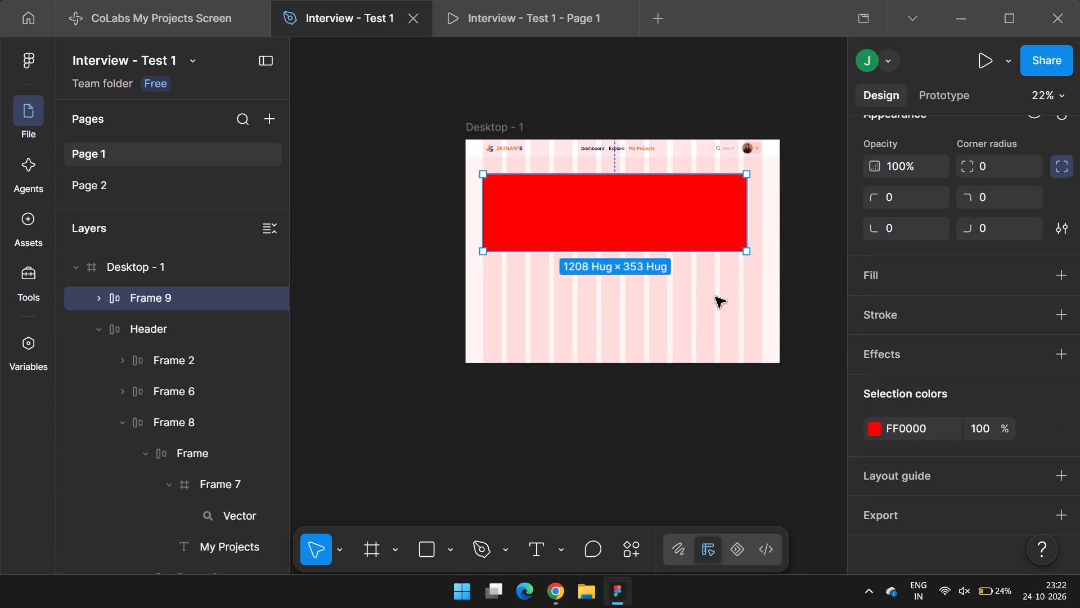
# Set the gap between the rectangles in the auto layout frame to 24.
pyautogui.scroll(2, 965, 281)
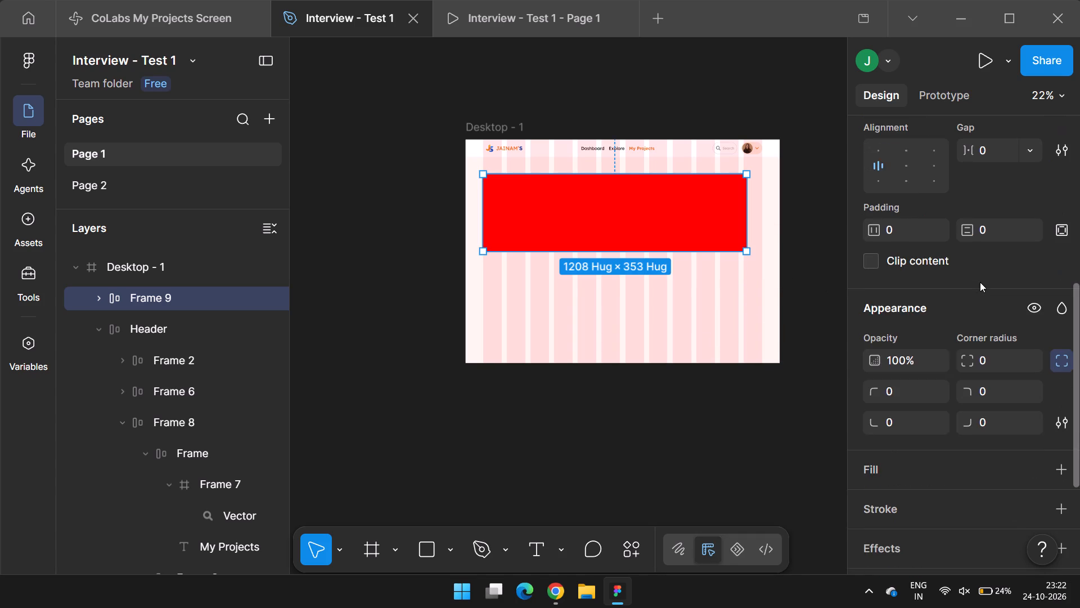
pyautogui.scroll(2, 980, 278)
pyautogui.click(997, 338)
pyautogui.write('24')
pyautogui.press('Return')
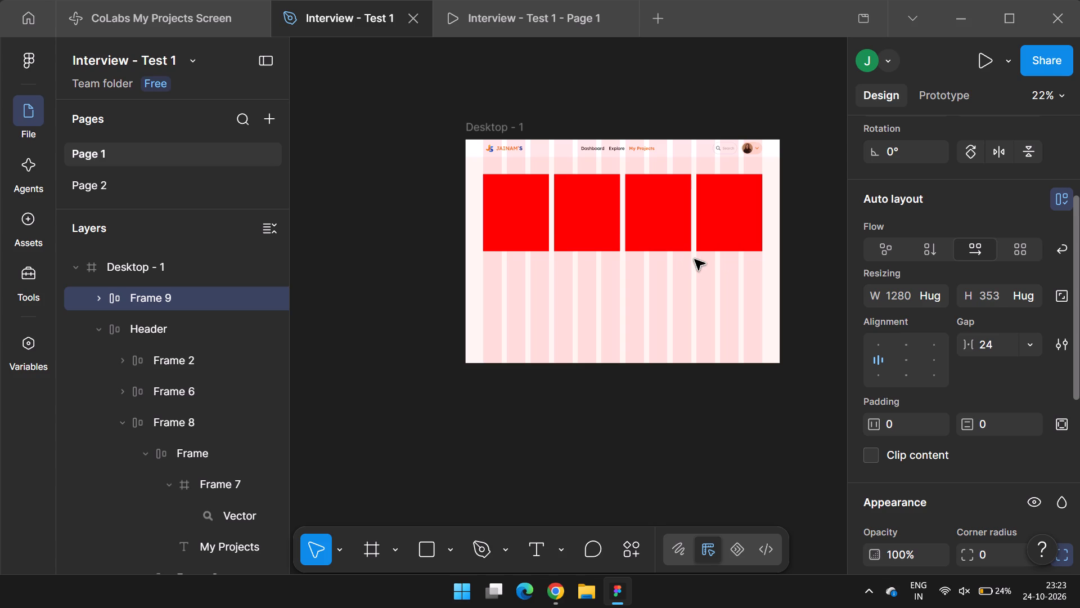
# Select all four rectangles inside the frame and shorten them to a height of about 233.
pyautogui.press('Return')
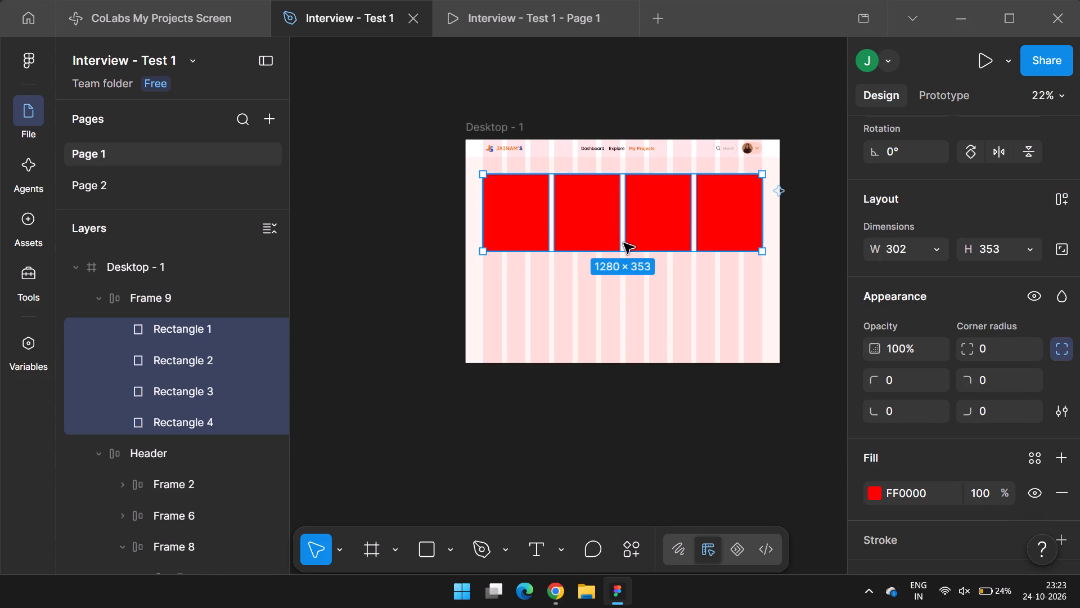
pyautogui.keyDown('ctrl'); pyautogui.scroll(3, 624, 251); pyautogui.keyUp('ctrl')
pyautogui.moveTo(613, 252); pyautogui.dragTo(622, 226)
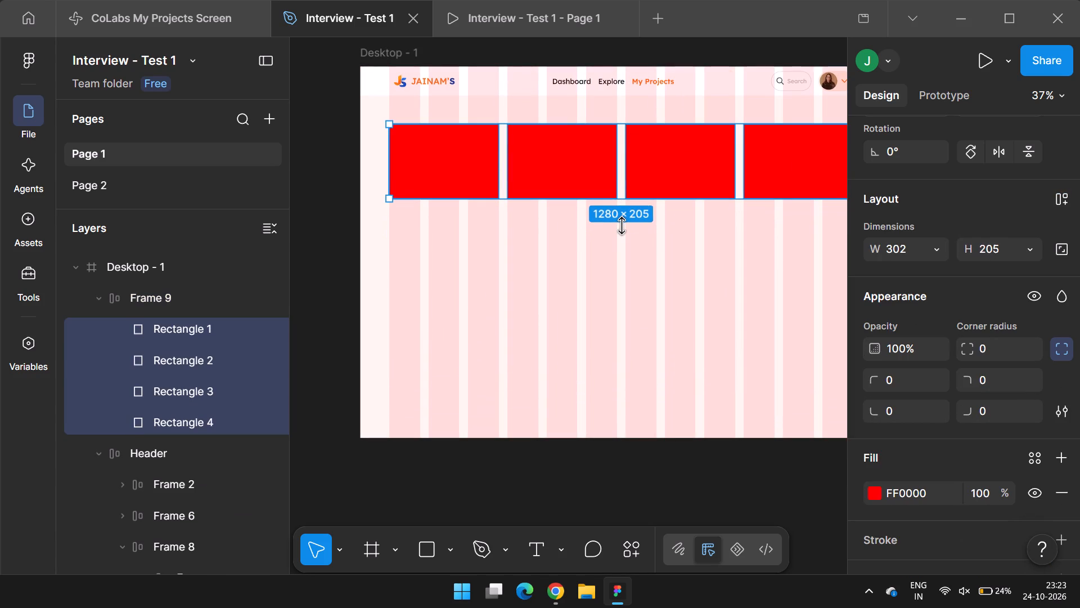
pyautogui.moveTo(622, 226); pyautogui.dragTo(622, 226)
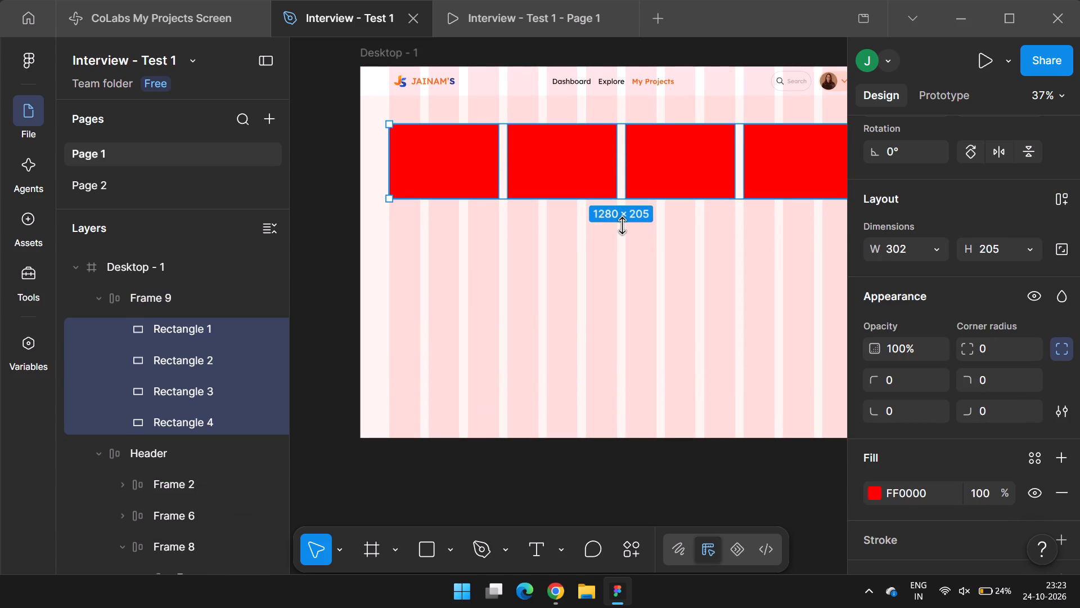
pyautogui.moveTo(622, 226); pyautogui.dragTo(620, 228)
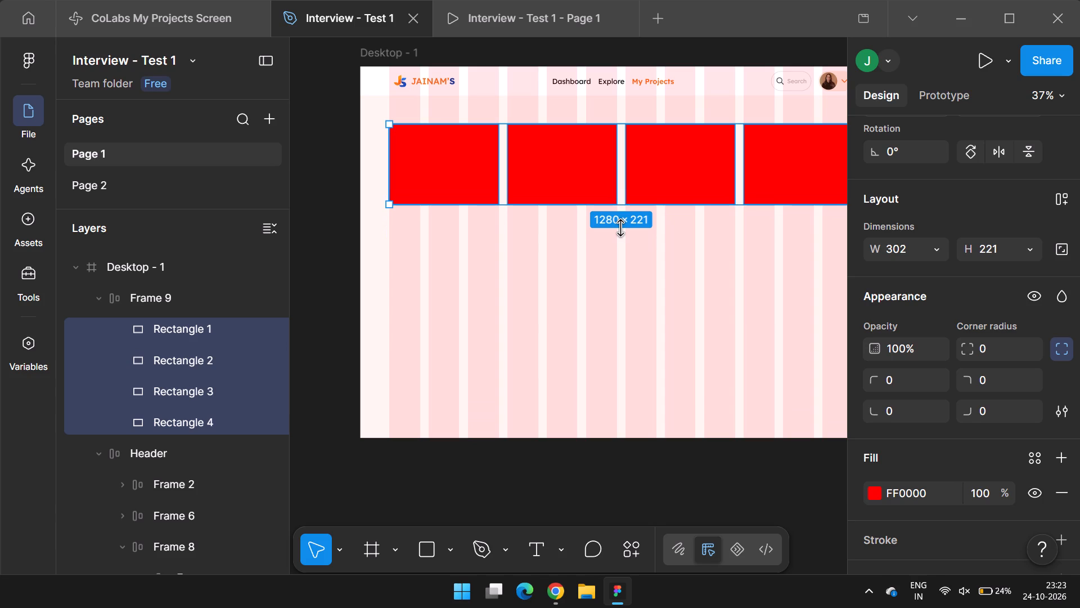
pyautogui.moveTo(620, 228); pyautogui.dragTo(620, 230)
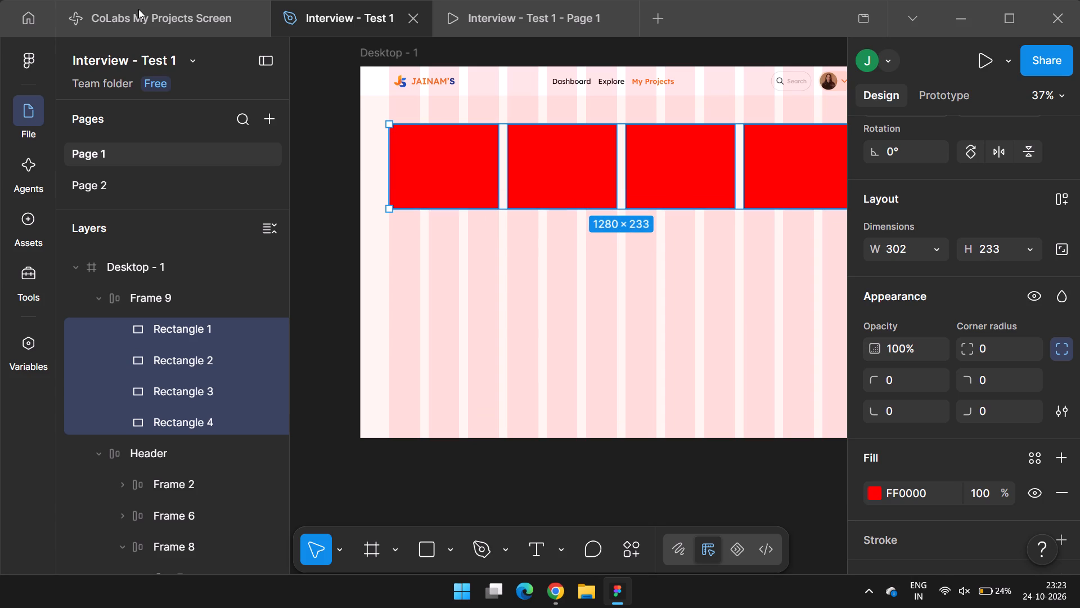
# Review the project cards' proportions in CoLabs My Projects Screen using the fullscreen browser preview, and return to Interview - Test 1.
pyautogui.click(138, 9)
pyautogui.click(140, 30)
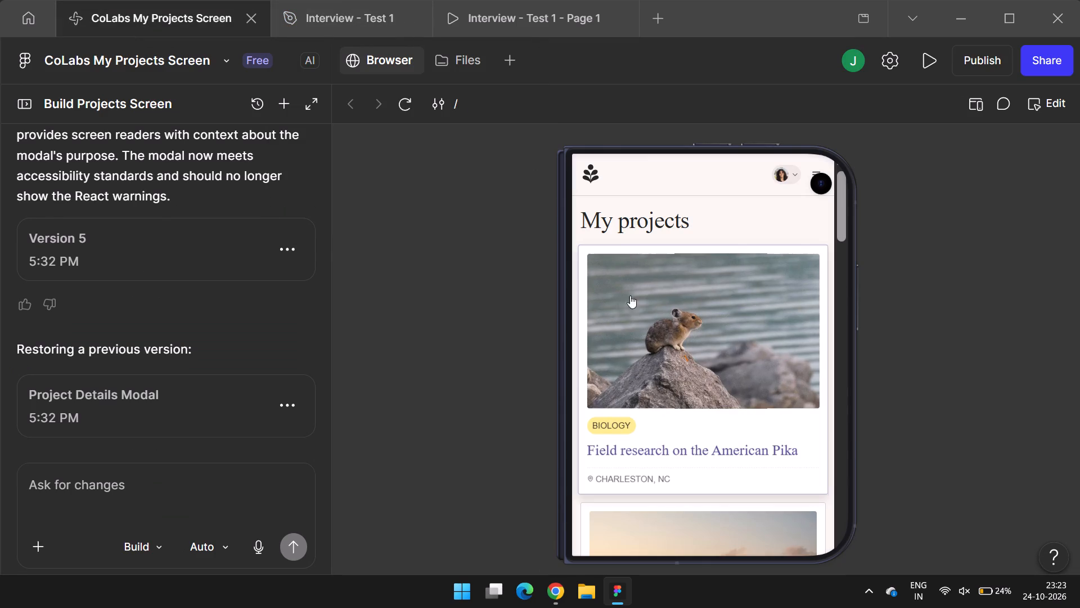
pyautogui.click(979, 107)
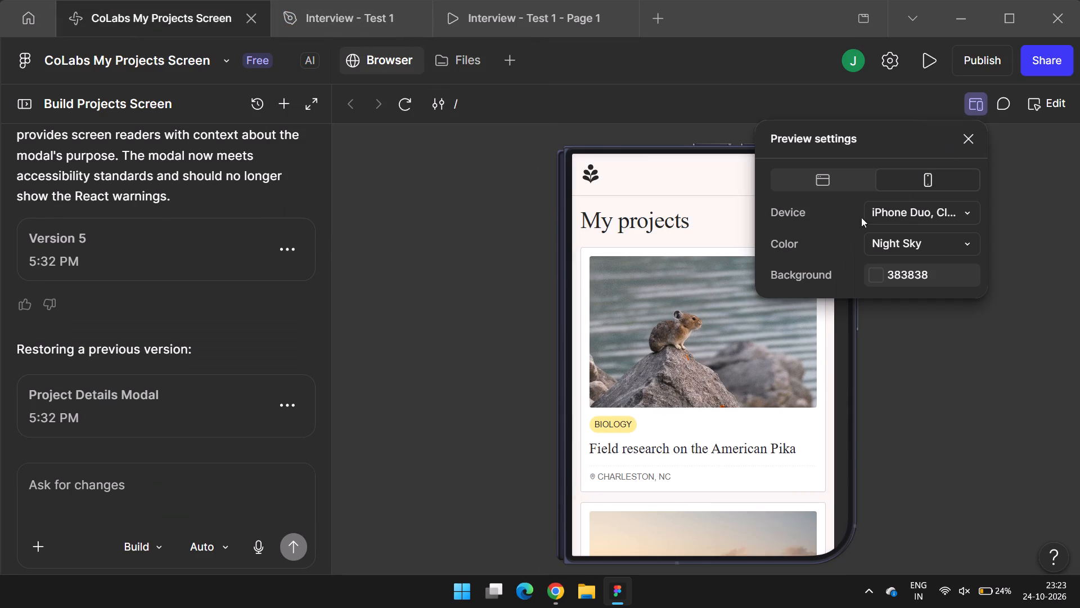
pyautogui.click(848, 184)
pyautogui.scroll(-1, 705, 361)
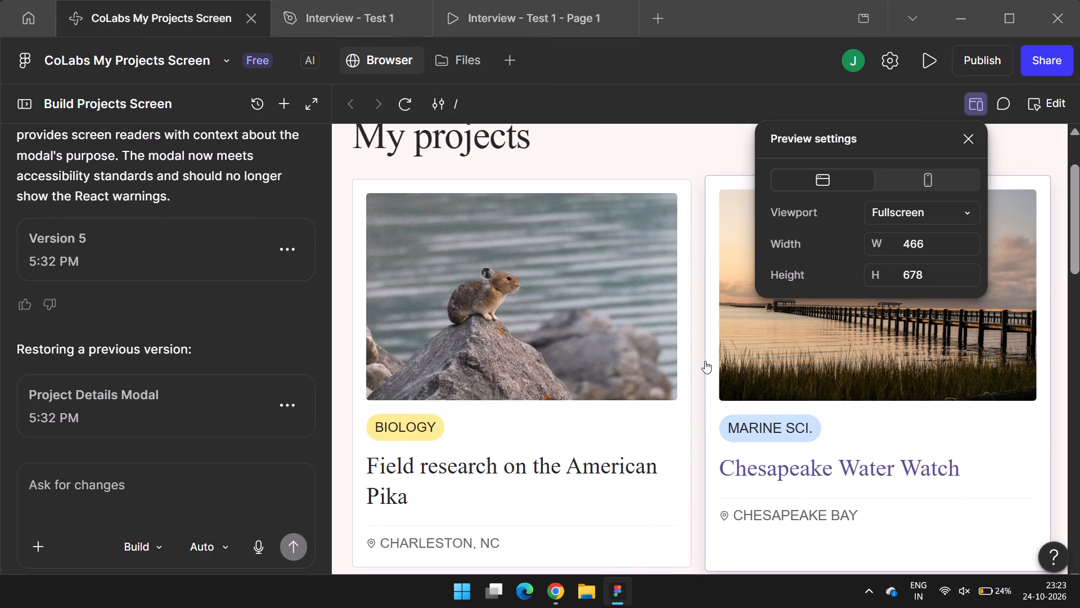
pyautogui.scroll(-1, 705, 359)
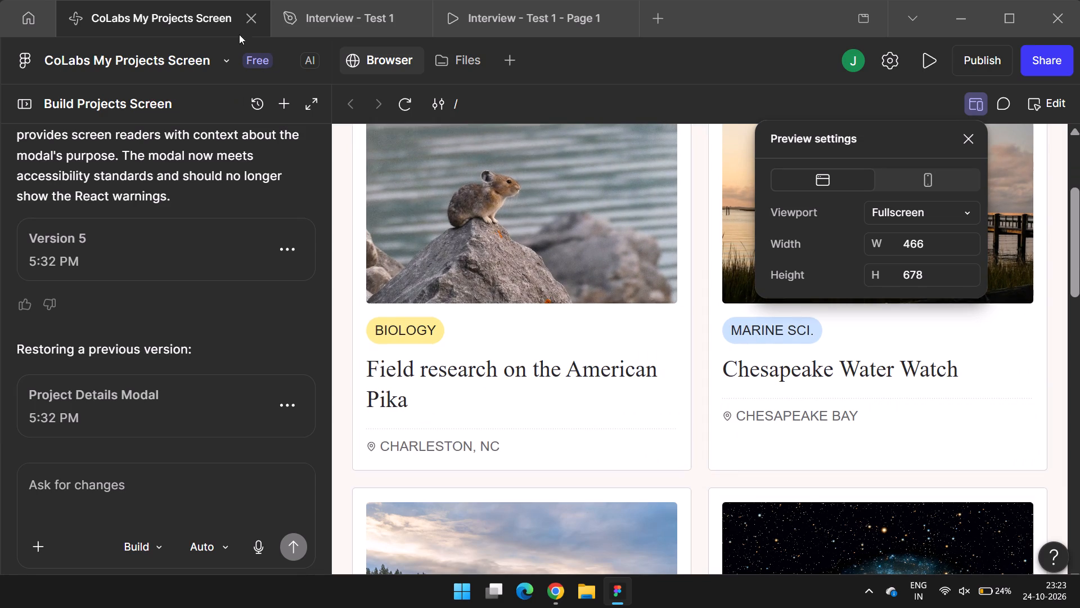
pyautogui.click(313, 17)
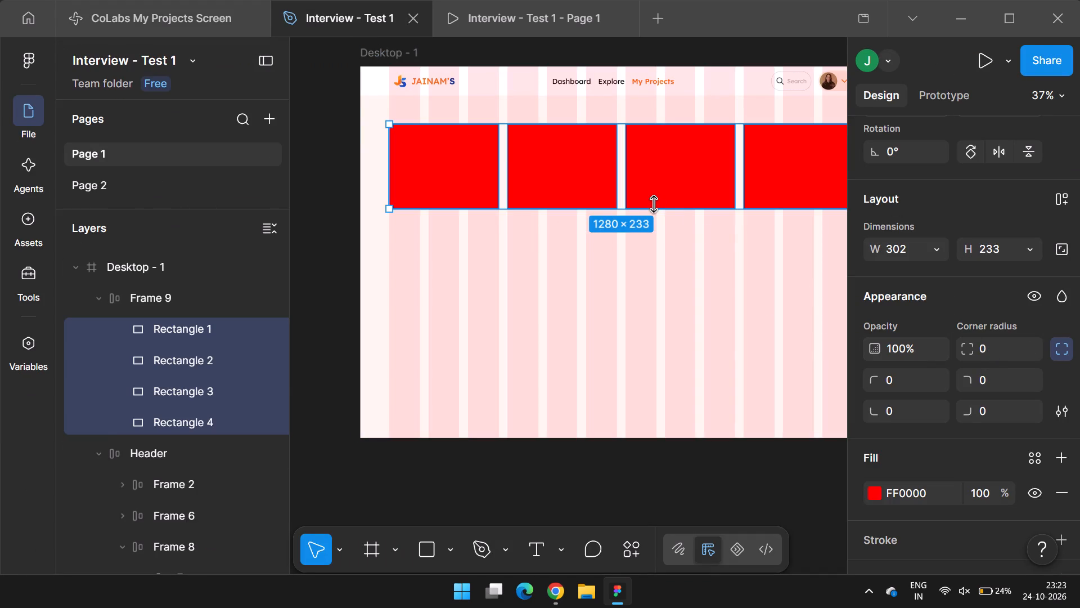
# Set the height of all four selected rectangles to 302, copied from their width.
pyautogui.moveTo(654, 208); pyautogui.dragTo(654, 213)
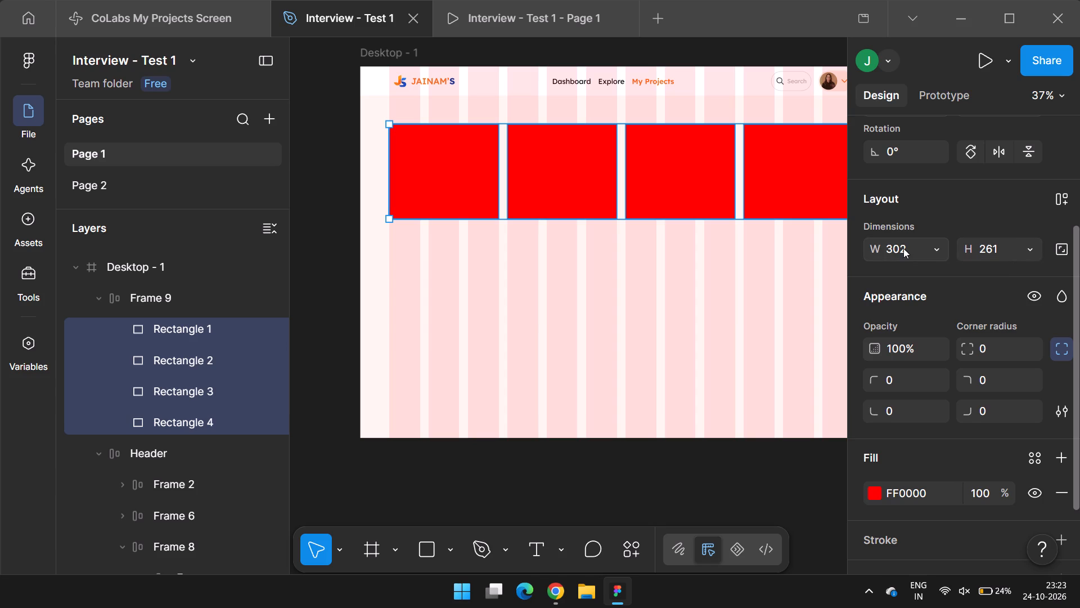
pyautogui.click(903, 248)
pyautogui.hotkey('ctrl', 'c')
pyautogui.click(1007, 253)
pyautogui.hotkey('ctrl', 'v')
pyautogui.click(954, 201)
pyautogui.keyDown('ctrl'); pyautogui.scroll(-2, 462, 159); pyautogui.keyUp('ctrl')
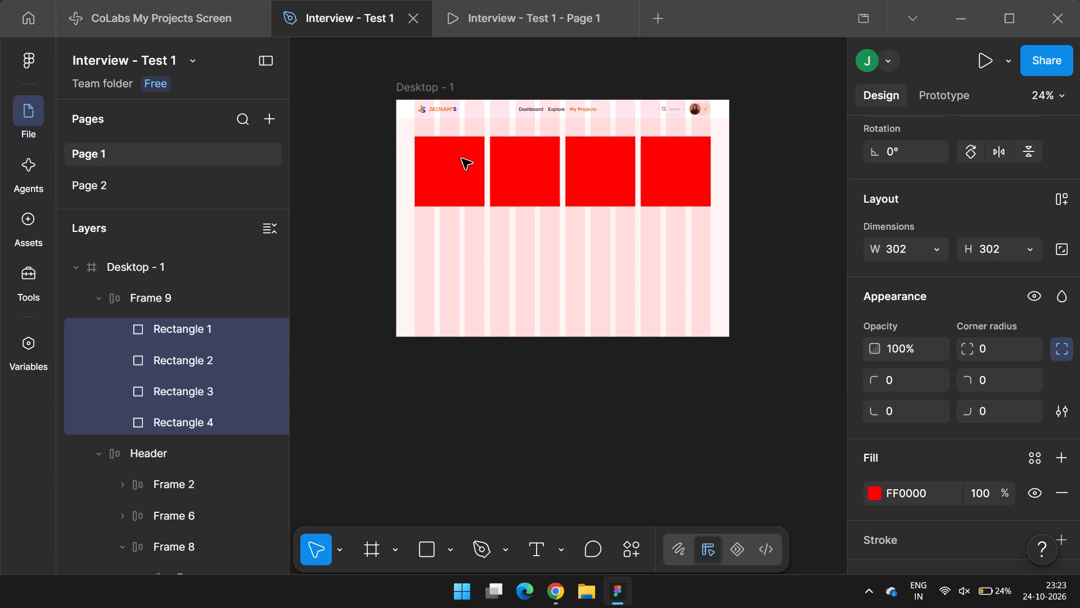
pyautogui.keyDown('ctrl'); pyautogui.scroll(2, 462, 159); pyautogui.keyUp('ctrl')
# Review the grid calculator, the Page 1 prototype preview and the project cards in CoLabs My Projects Screen, and return to Interview - Test 1.
pyautogui.hotkey('alt', 'Tab')
pyautogui.scroll(-1, 481, 213)
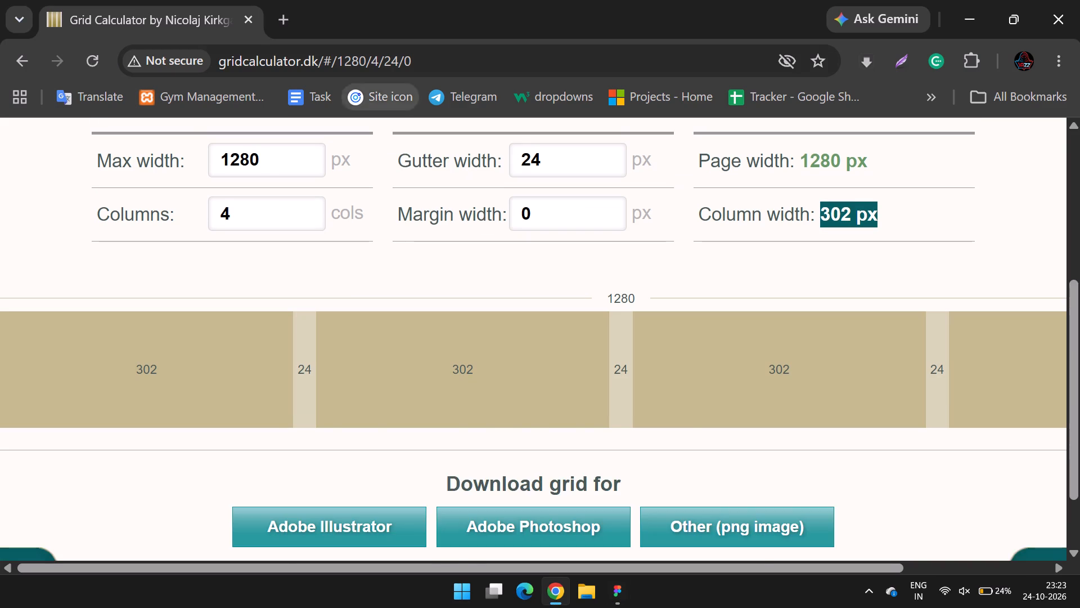
pyautogui.hotkey('alt', 'Tab')
pyautogui.click(507, 29)
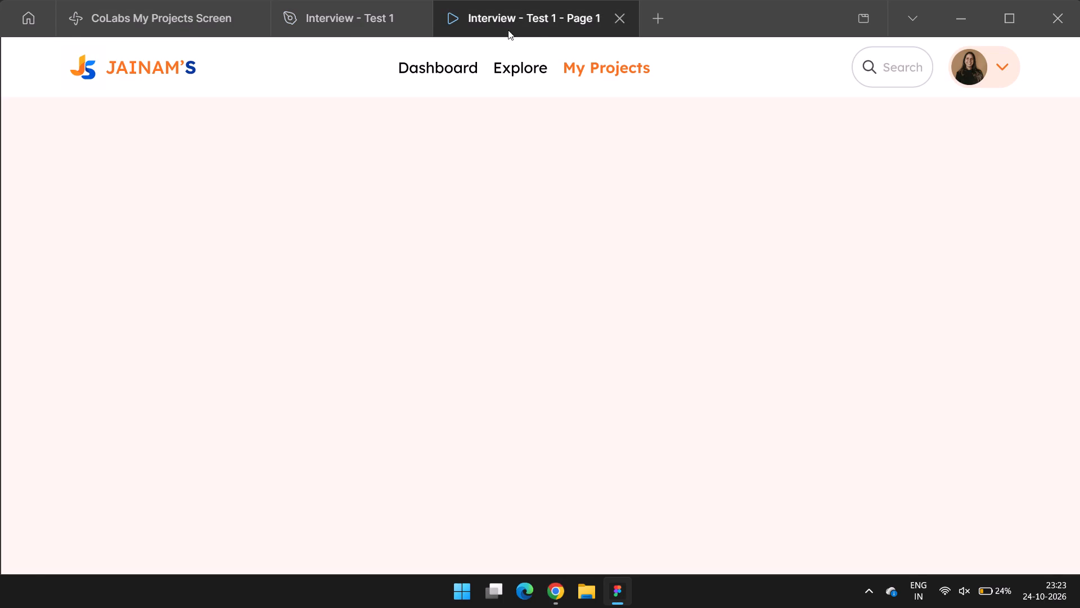
pyautogui.click(366, 20)
pyautogui.click(150, 21)
pyautogui.scroll(2, 570, 359)
pyautogui.scroll(-3, 570, 359)
pyautogui.scroll(2, 569, 350)
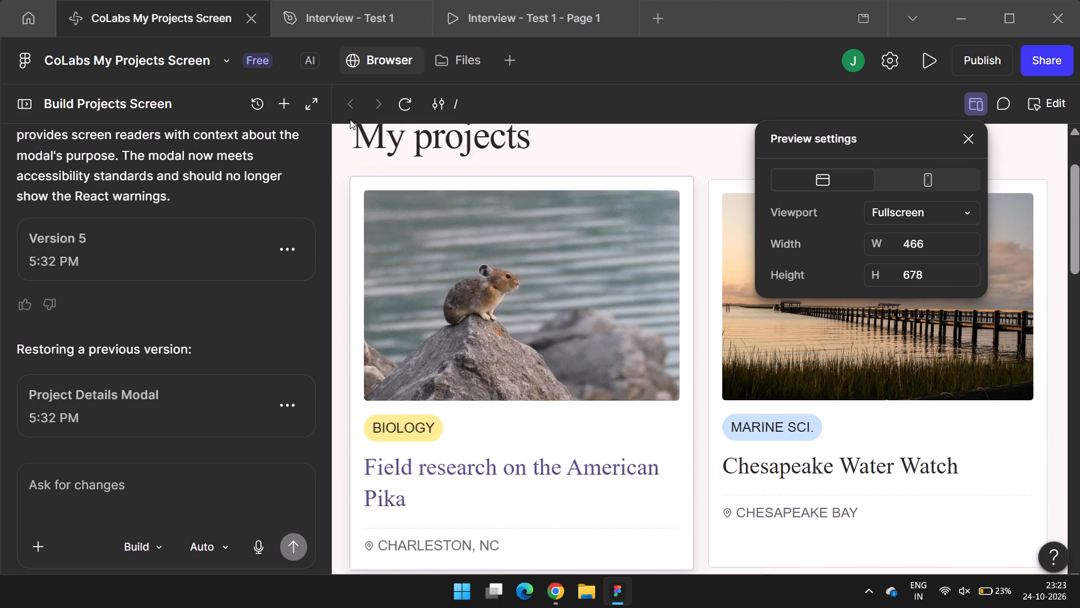
pyautogui.click(323, 15)
pyautogui.click(707, 503)
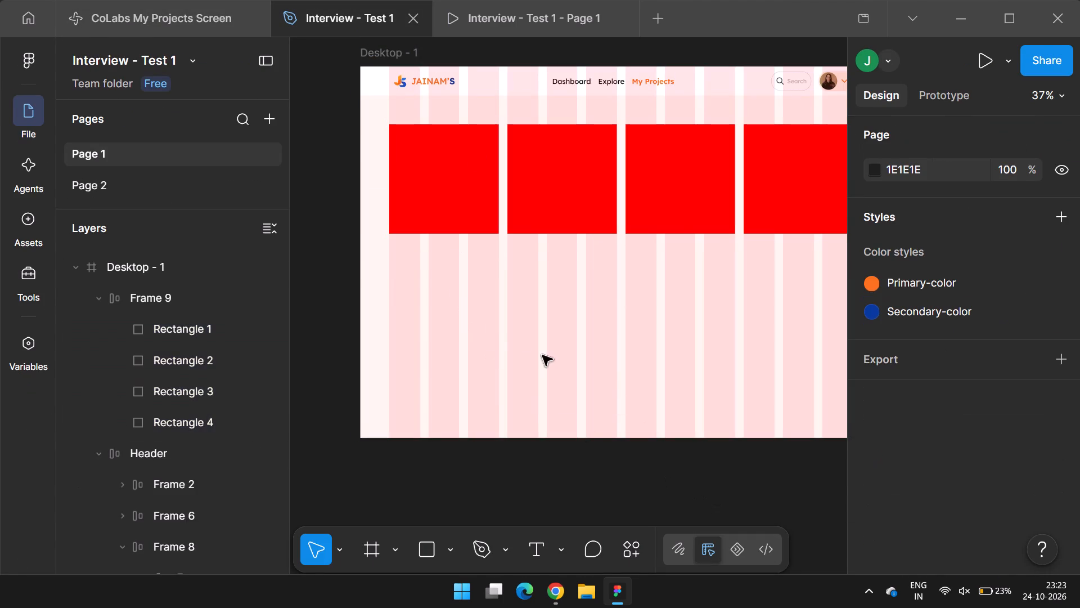
# Recolor all rectangles in the card row's auto layout frame to gray, 808080.
pyautogui.keyDown('ctrl'); pyautogui.scroll(1, 397, 244); pyautogui.keyUp('ctrl')
pyautogui.keyDown('ctrl'); pyautogui.scroll(-3, 397, 244); pyautogui.keyUp('ctrl')
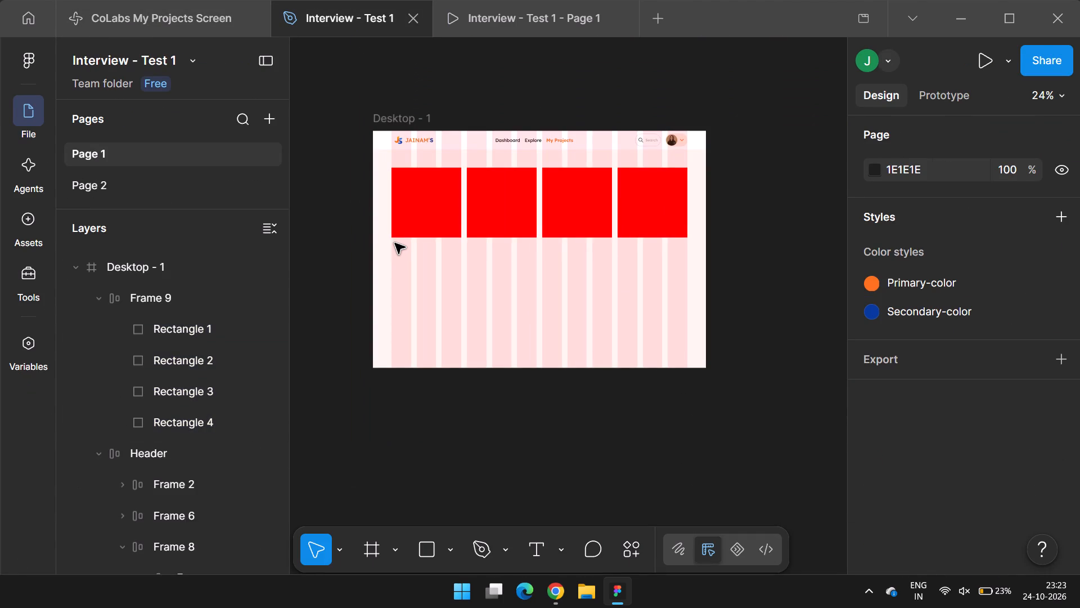
pyautogui.keyDown('ctrl'); pyautogui.scroll(2, 334, 204); pyautogui.keyUp('ctrl')
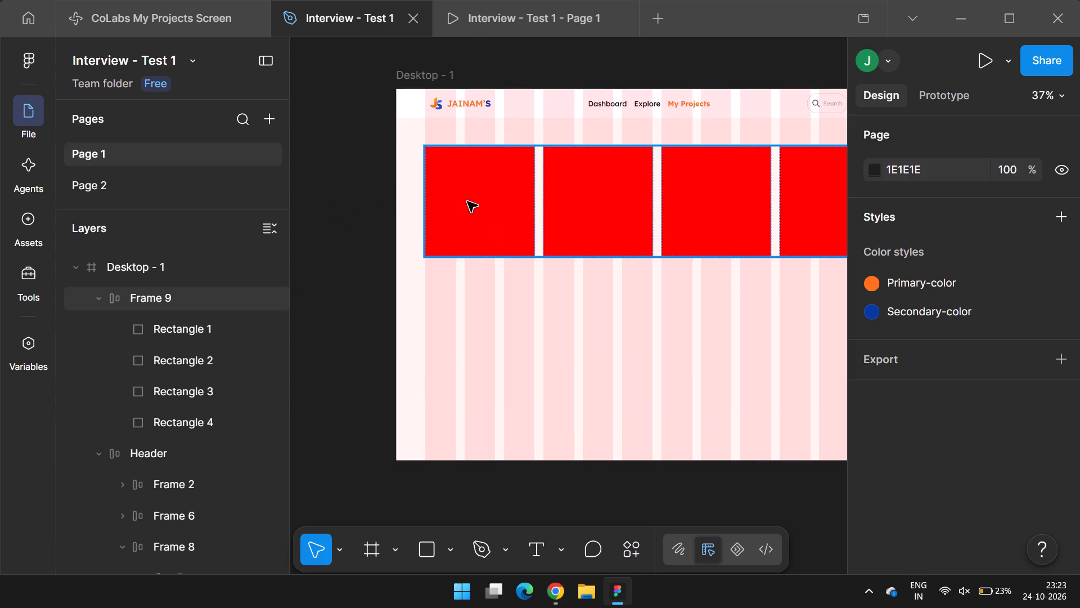
pyautogui.click(467, 202)
pyautogui.keyDown('ctrl'); pyautogui.scroll(-2, 512, 202); pyautogui.keyUp('ctrl')
pyautogui.scroll(-4, 962, 405)
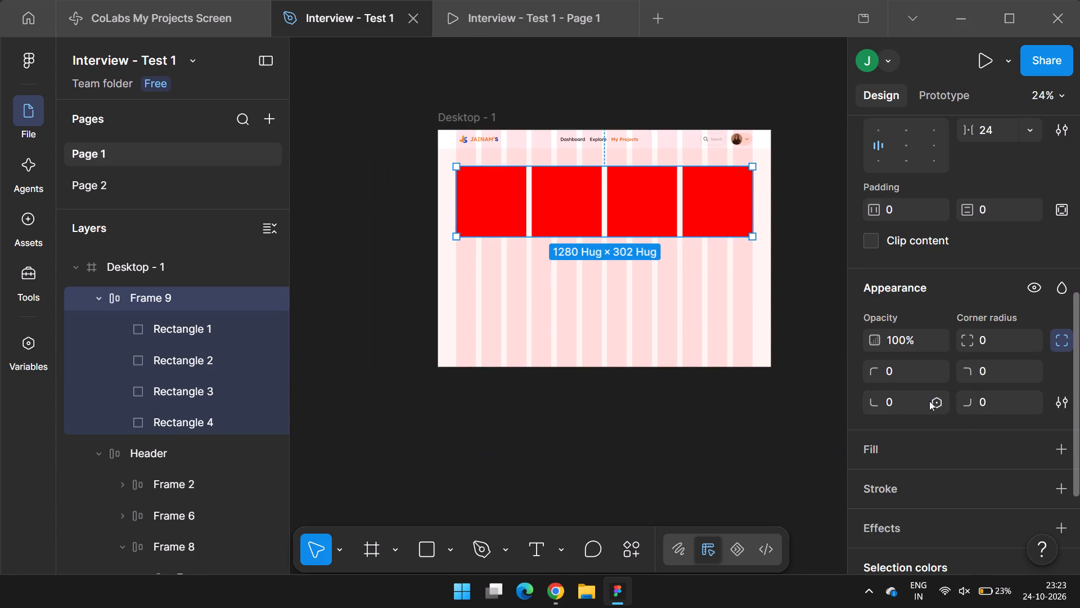
pyautogui.scroll(-3, 907, 467)
pyautogui.click(894, 430)
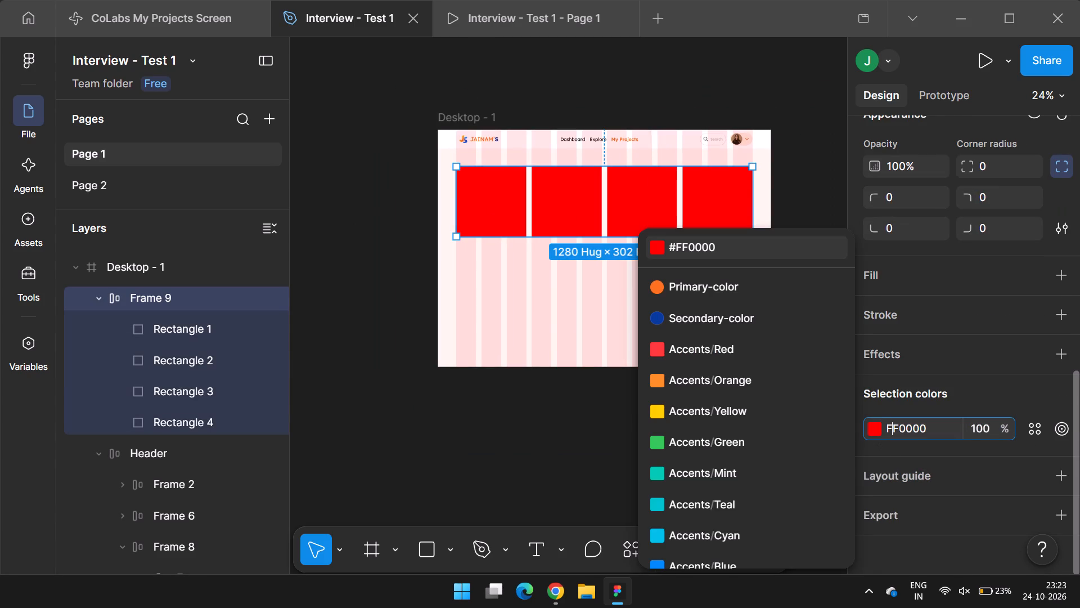
pyautogui.write('gray')
pyautogui.press('Return')
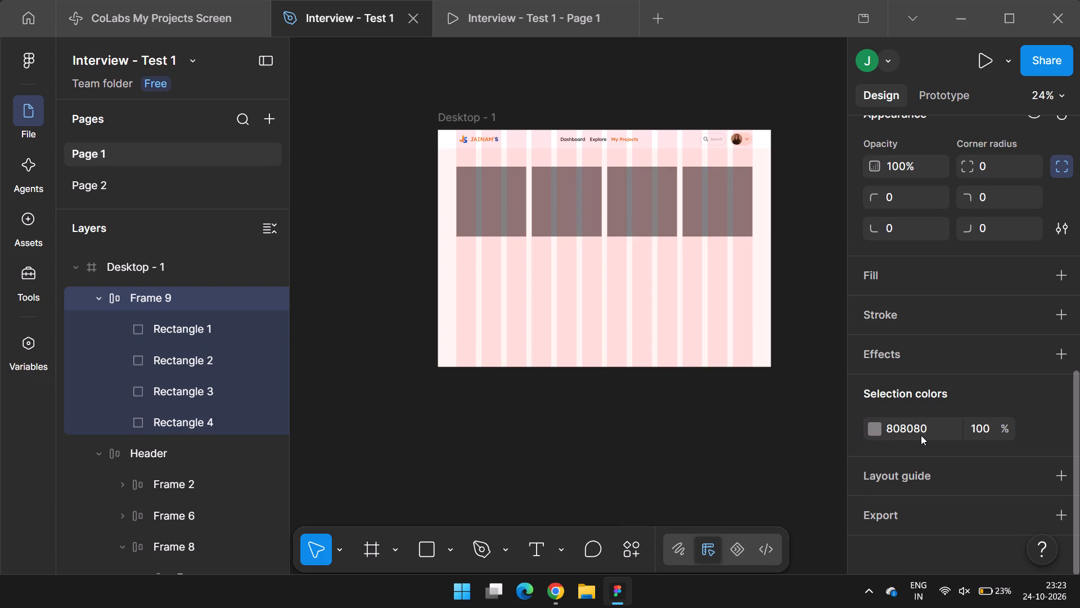
pyautogui.click(691, 407)
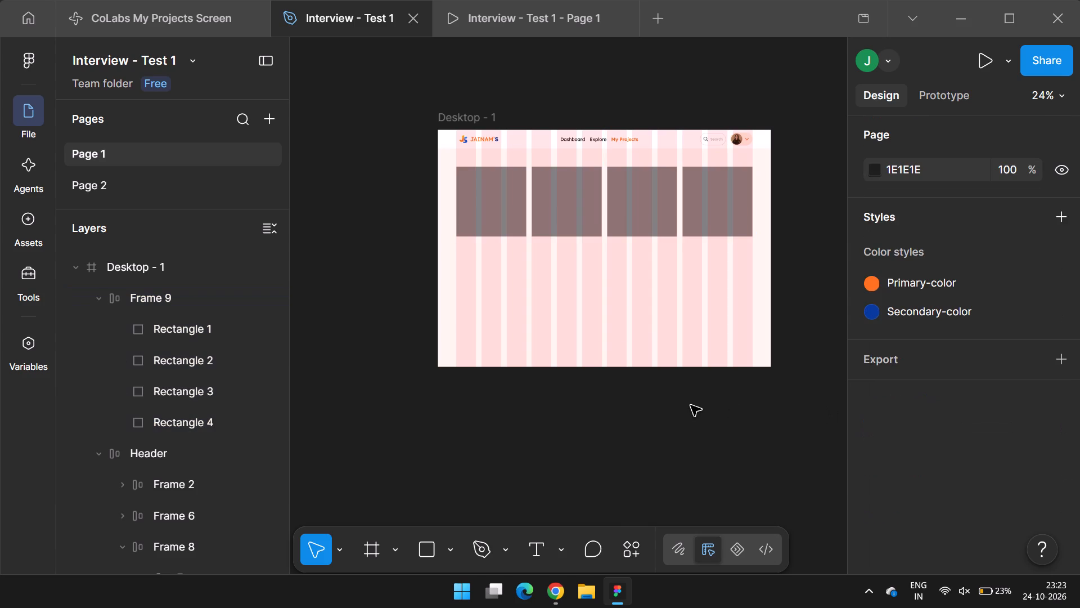
# Hide the layout guides on the canvas.
pyautogui.hotkey('ctrl', 'shift', '4')
pyautogui.click(678, 432)
# Hide the editor interface to show only the canvas with the Desktop - 1 frame.
pyautogui.keyDown('ctrl'); pyautogui.scroll(3, 445, 184); pyautogui.keyUp('ctrl')
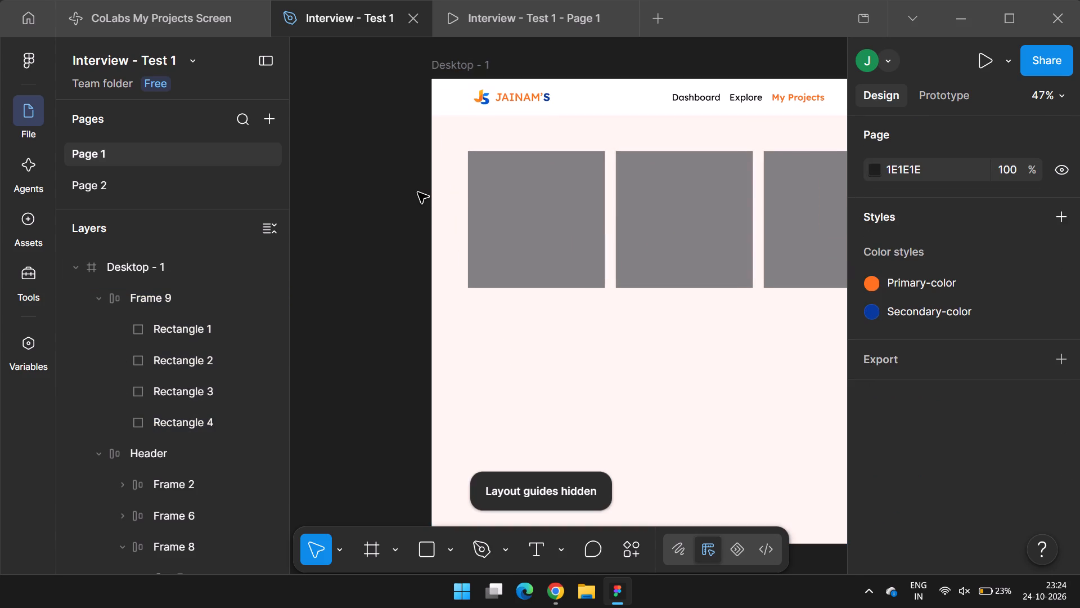
pyautogui.hotkey('ctrl', '\\')
pyautogui.press('space')
pyautogui.press('space')
pyautogui.press('space')
pyautogui.press('space')
pyautogui.press('space')
pyautogui.press('space')
pyautogui.press('space')
pyautogui.press('space')
pyautogui.press('space')
pyautogui.press('space')
pyautogui.press('space')
pyautogui.press('space')
pyautogui.press('space')
pyautogui.press('space')
pyautogui.press('space')
pyautogui.press('space')
pyautogui.press('space')
pyautogui.press('space')
pyautogui.press('space')
pyautogui.press('space')
pyautogui.moveTo(314, 225); pyautogui.dragTo(372, 306)
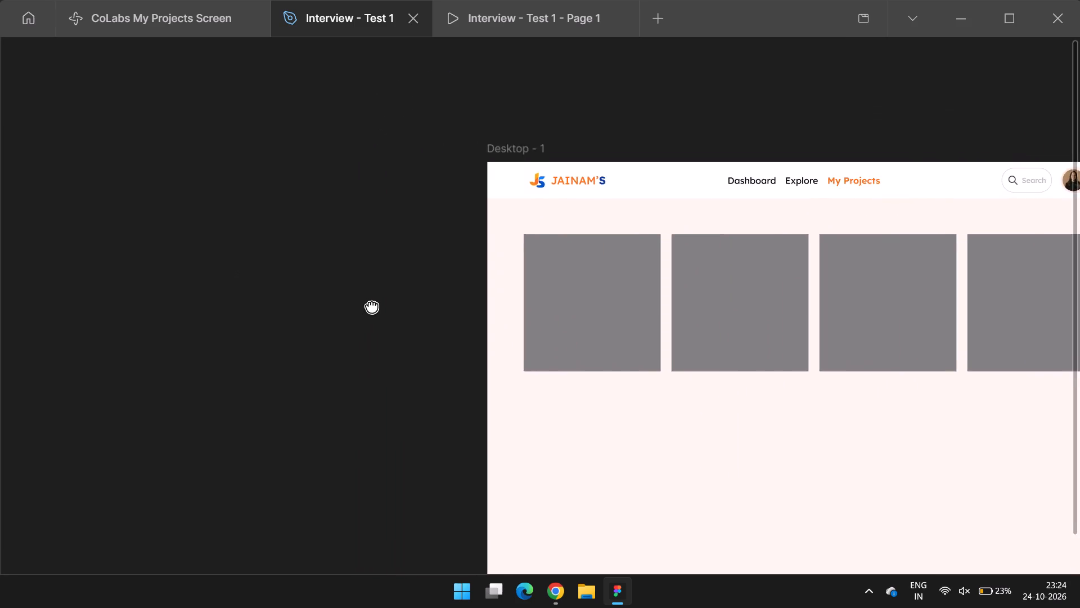
pyautogui.moveTo(372, 306); pyautogui.dragTo(262, 248)
pyautogui.keyDown('ctrl'); pyautogui.scroll(-2, 211, 248); pyautogui.keyUp('ctrl')
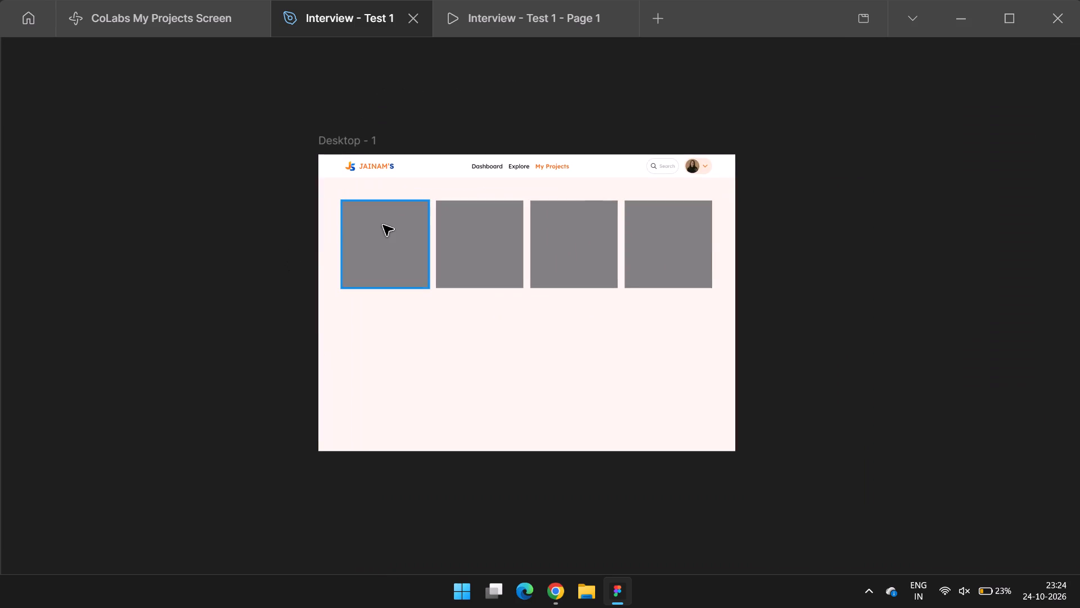
# Inspect the gray placeholder cards in the Desktop - 1 row one after another.
pyautogui.keyDown('ctrl'); pyautogui.click(383, 225); pyautogui.keyUp('ctrl')
pyautogui.keyDown('ctrl'); pyautogui.click(485, 236); pyautogui.keyUp('ctrl')
pyautogui.keyDown('ctrl'); pyautogui.click(600, 248); pyautogui.keyUp('ctrl')
pyautogui.keyDown('ctrl'); pyautogui.click(691, 257); pyautogui.keyUp('ctrl')
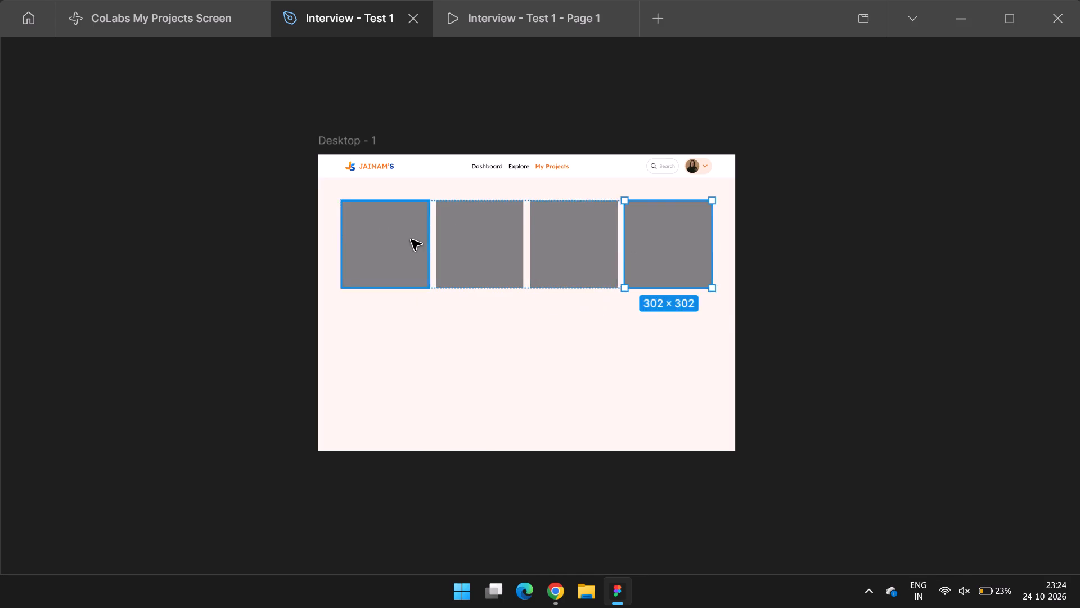
pyautogui.keyDown('ctrl'); pyautogui.scroll(1, 411, 240); pyautogui.keyUp('ctrl')
pyautogui.click(147, 271)
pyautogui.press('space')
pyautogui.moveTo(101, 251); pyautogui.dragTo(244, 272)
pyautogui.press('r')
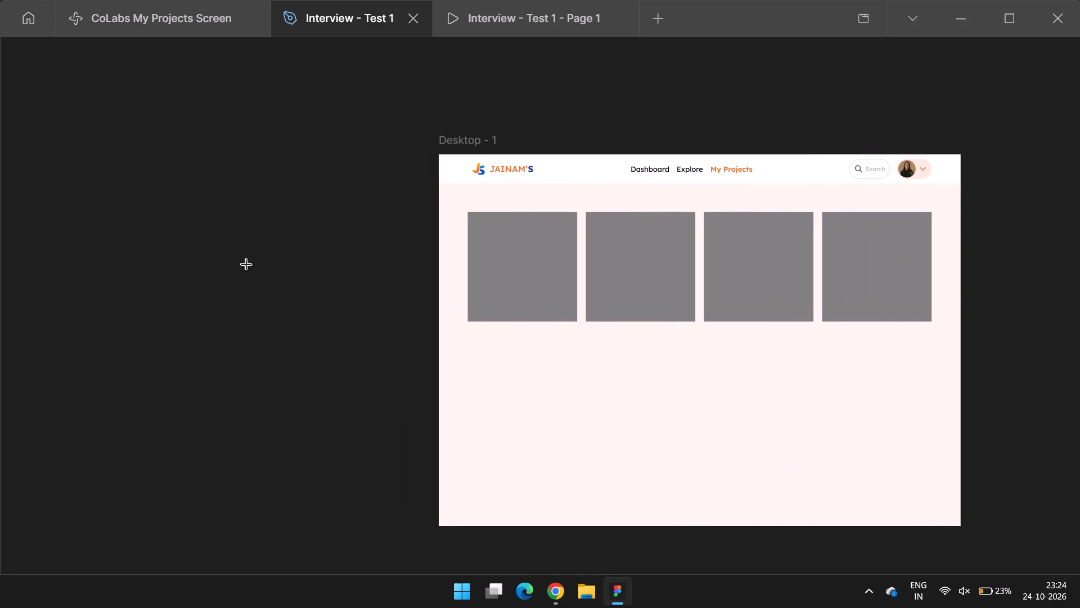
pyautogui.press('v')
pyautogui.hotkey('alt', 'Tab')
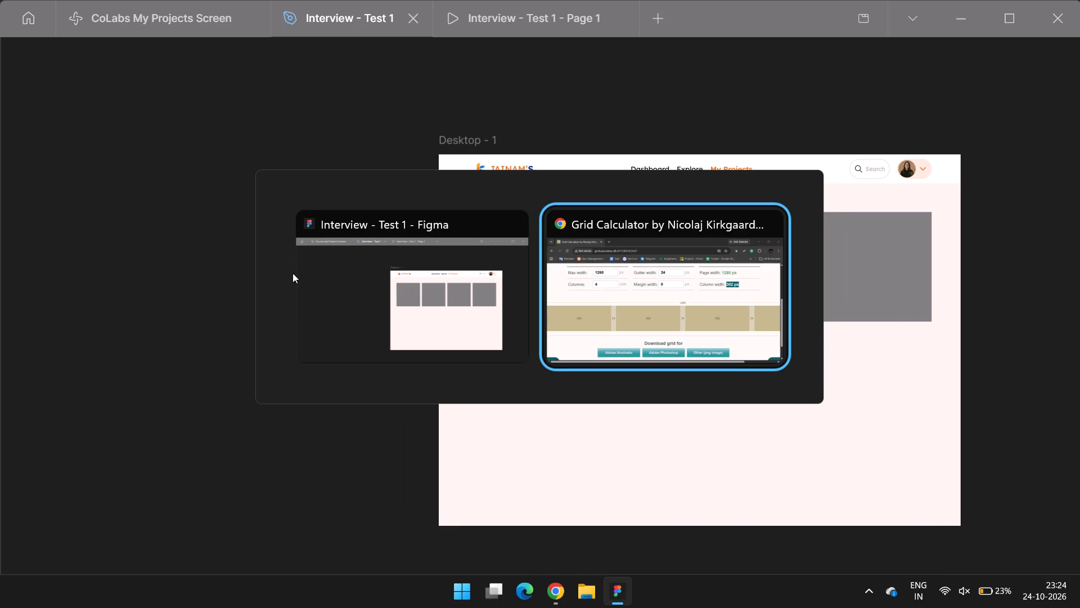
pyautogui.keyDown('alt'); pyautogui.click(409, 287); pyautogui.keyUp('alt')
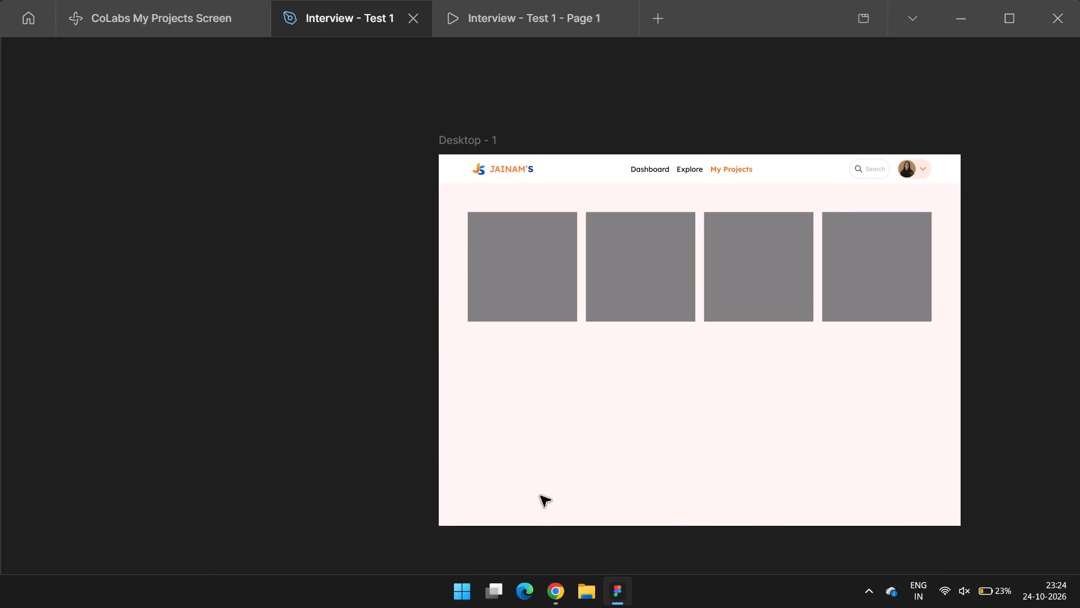